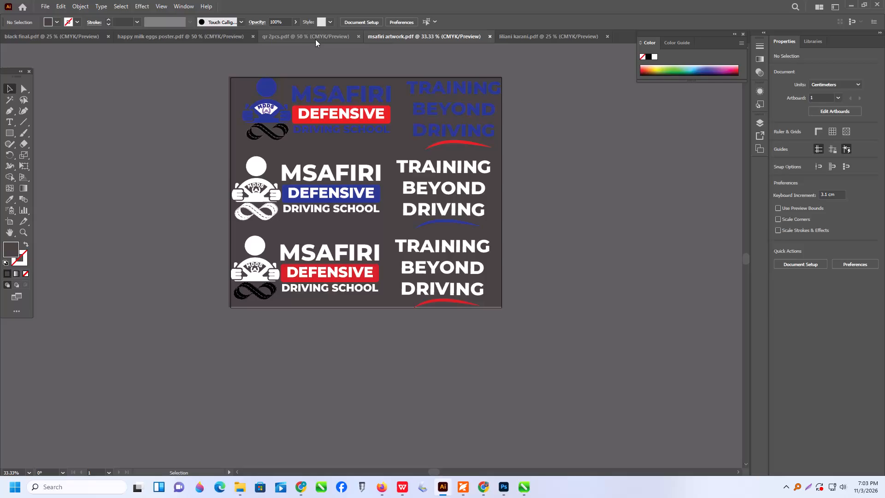
Look over the open QR sticker and backpack photo documents.
{"action": "left_click", "coordinate": [315, 39]}
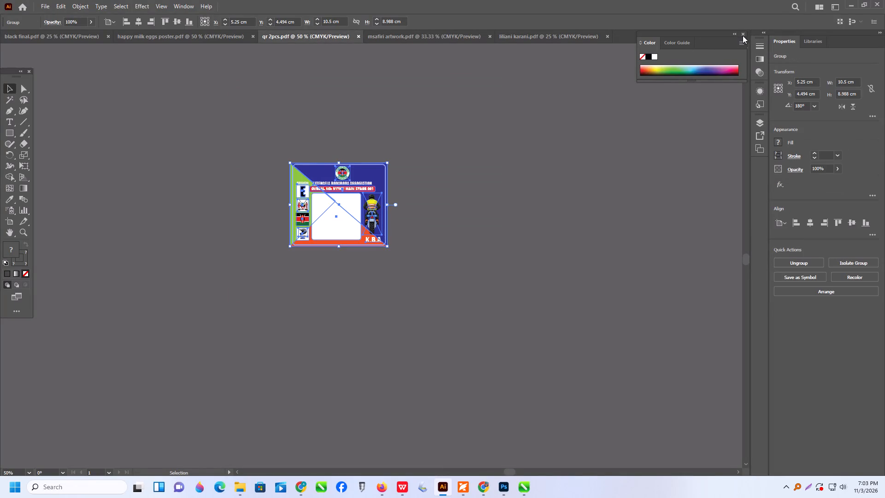
{"action": "left_click", "coordinate": [743, 35]}
{"action": "left_click", "coordinate": [538, 41]}
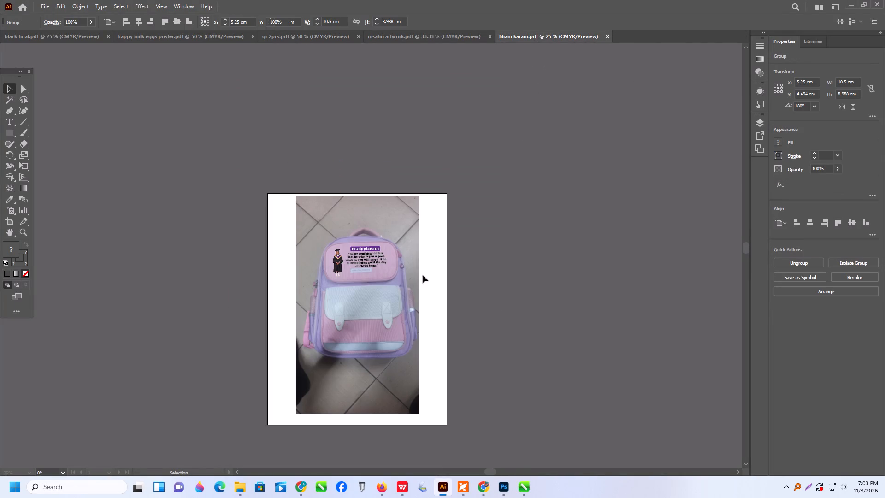
{"action": "left_click", "coordinate": [368, 310]}
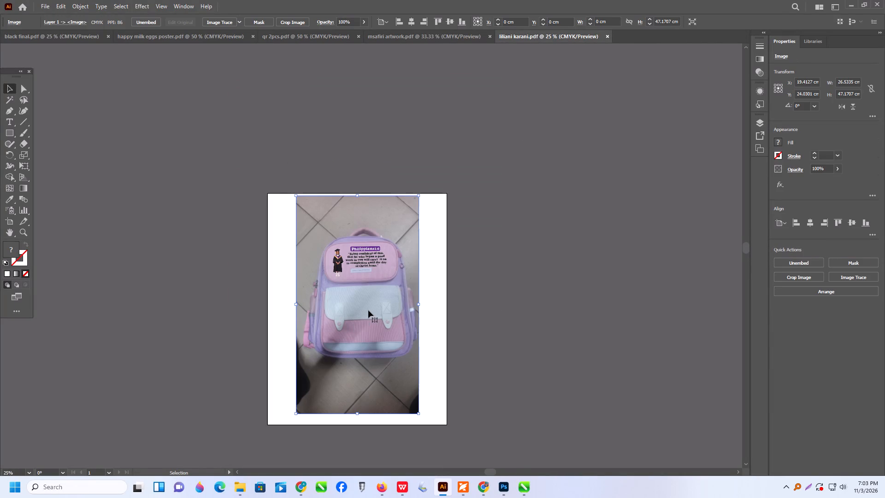
{"action": "left_click", "coordinate": [624, 274]}
{"action": "scroll", "coordinate": [593, 312], "scroll_direction": "up", "scroll_amount": 3}
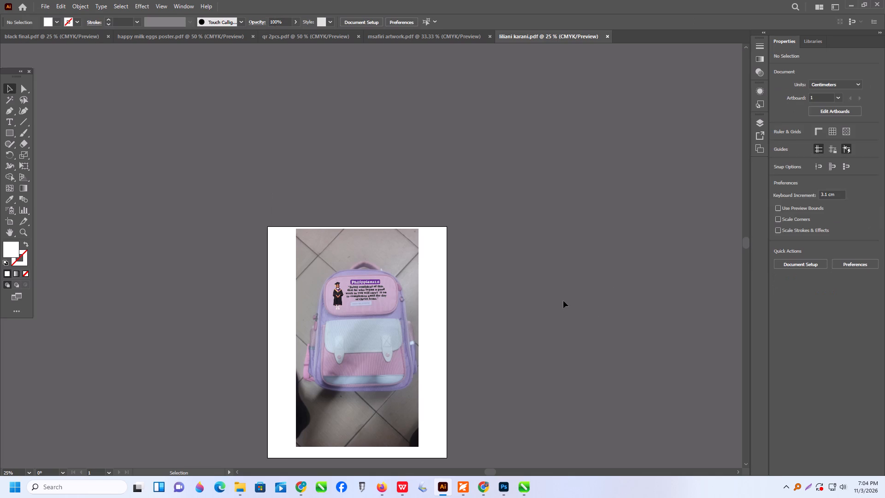
Create a new document 58 cm wide and 50 cm high in CMYK colour.
{"action": "left_click", "coordinate": [45, 6]}
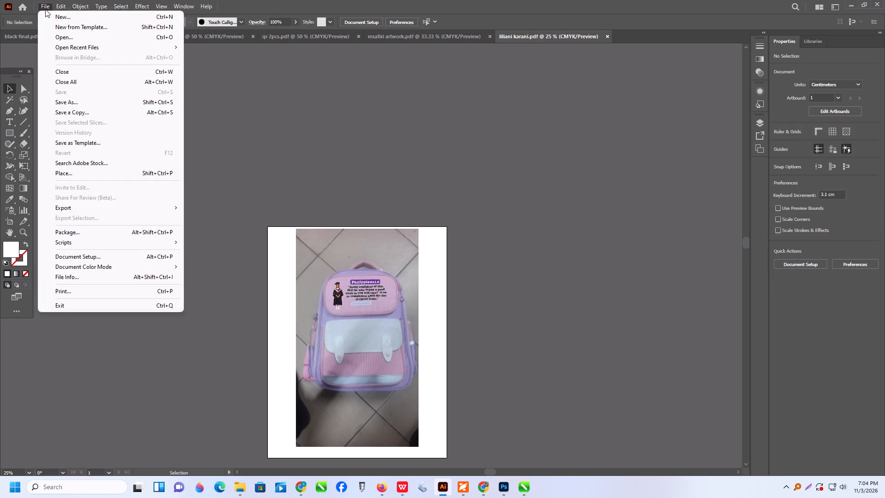
{"action": "left_click", "coordinate": [61, 14]}
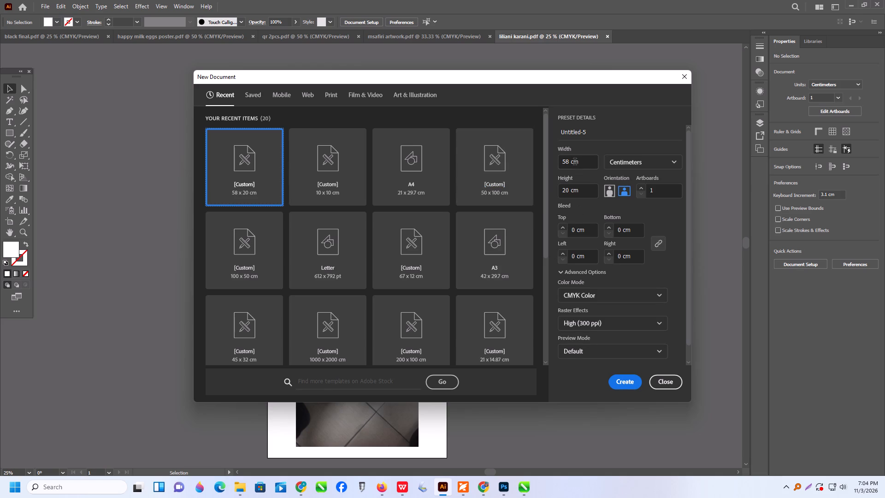
{"action": "left_click", "coordinate": [588, 195]}
{"action": "left_click_drag", "start_coordinate": [585, 188], "coordinate": [572, 190]}
{"action": "left_click_drag", "start_coordinate": [555, 195], "coordinate": [541, 198]}
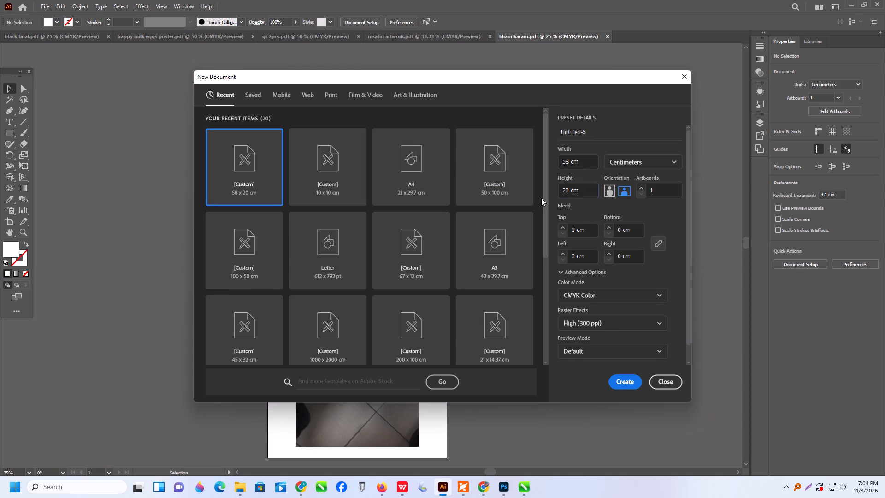
{"action": "triple_click", "coordinate": [572, 192]}
{"action": "double_click", "coordinate": [572, 192]}
{"action": "type", "text": "50"}
{"action": "key", "text": "Return"}
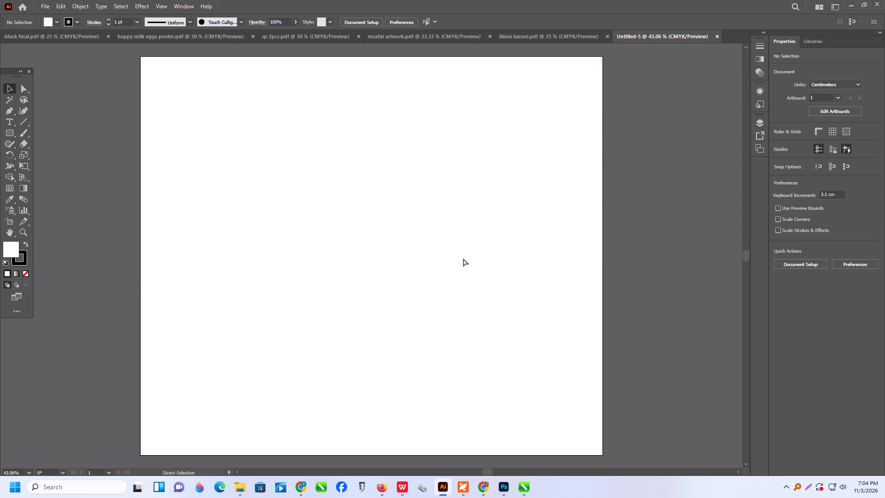
Paste the copied photo of the handwritten order note and place it outside the artboard, beside its left edge.
{"action": "key", "text": "ctrl+v"}
{"action": "scroll", "coordinate": [450, 276], "scroll_direction": "down", "scroll_amount": 3, "text": "alt"}
{"action": "left_click_drag", "start_coordinate": [440, 275], "coordinate": [315, 260]}
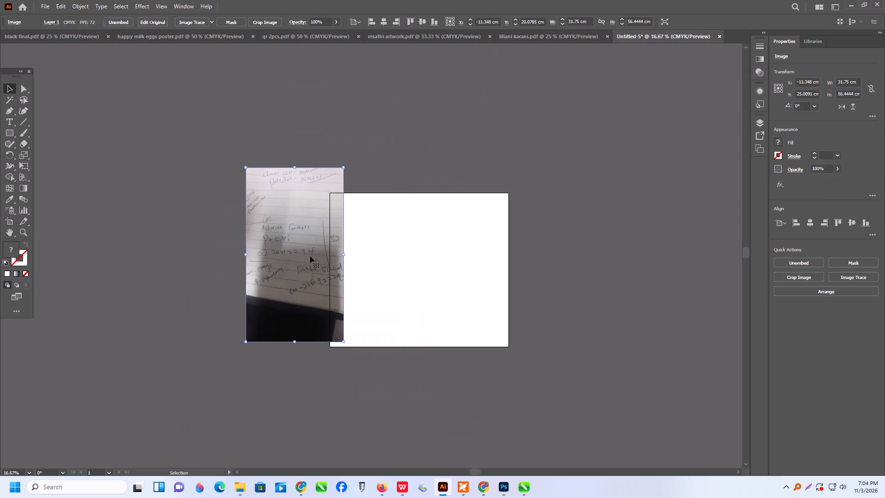
{"action": "scroll", "coordinate": [319, 244], "scroll_direction": "up", "scroll_amount": 2, "text": "alt"}
{"action": "left_click_drag", "start_coordinate": [318, 255], "coordinate": [243, 246]}
{"action": "scroll", "coordinate": [272, 255], "scroll_direction": "down", "scroll_amount": 1, "text": "alt"}
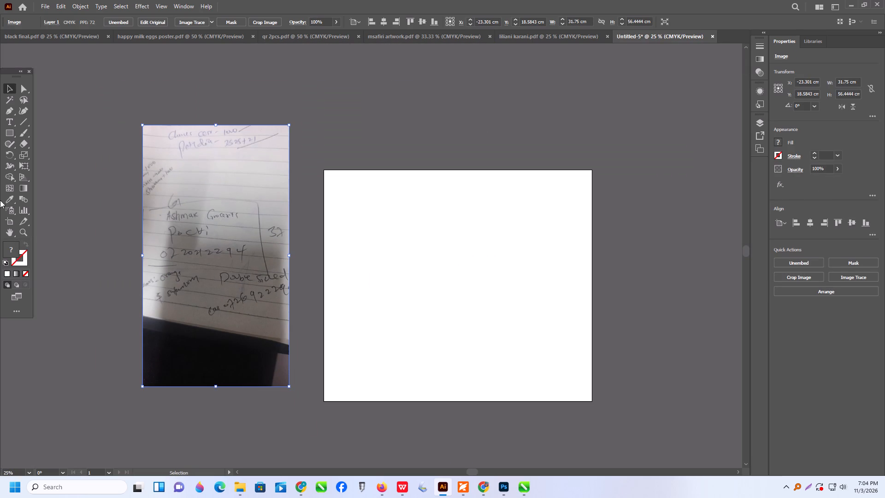
Resize the artboard to 61 cm wide and 37 cm high.
{"action": "left_click", "coordinate": [11, 224]}
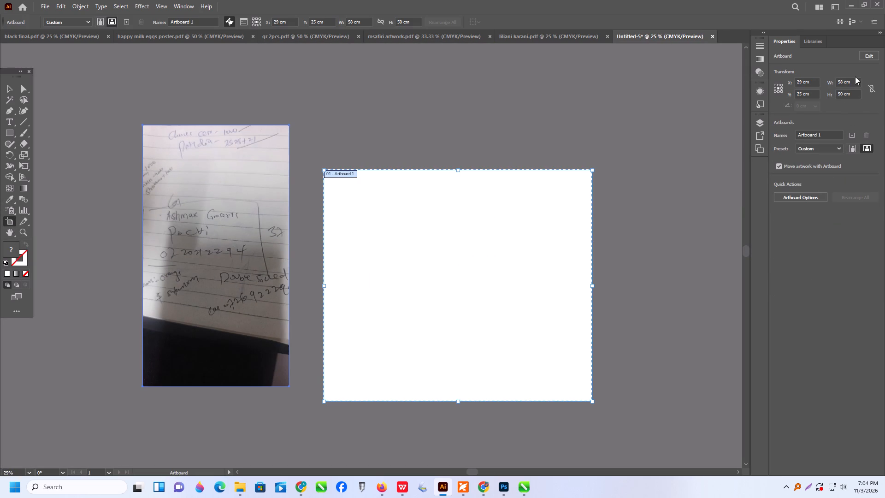
{"action": "left_click", "coordinate": [855, 77]}
{"action": "left_click_drag", "start_coordinate": [855, 81], "coordinate": [805, 84]}
{"action": "type", "text": "61"}
{"action": "key", "text": "Tab"}
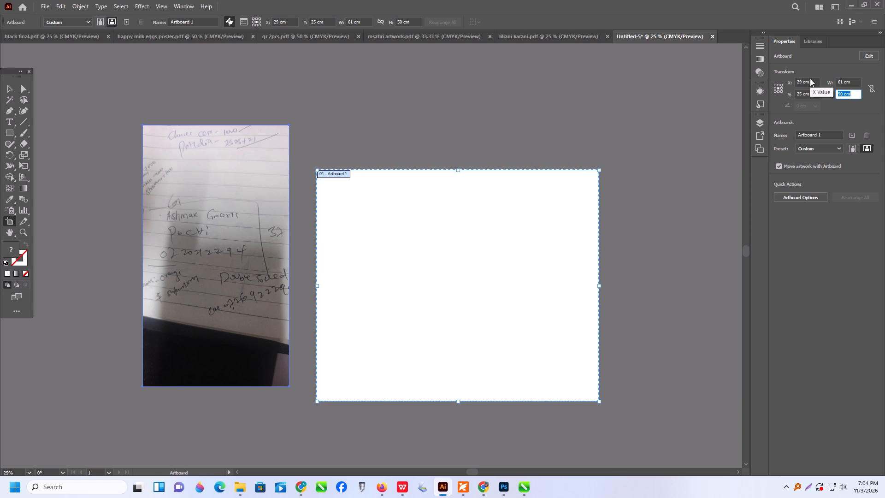
{"action": "type", "text": "37"}
{"action": "key", "text": "Return"}
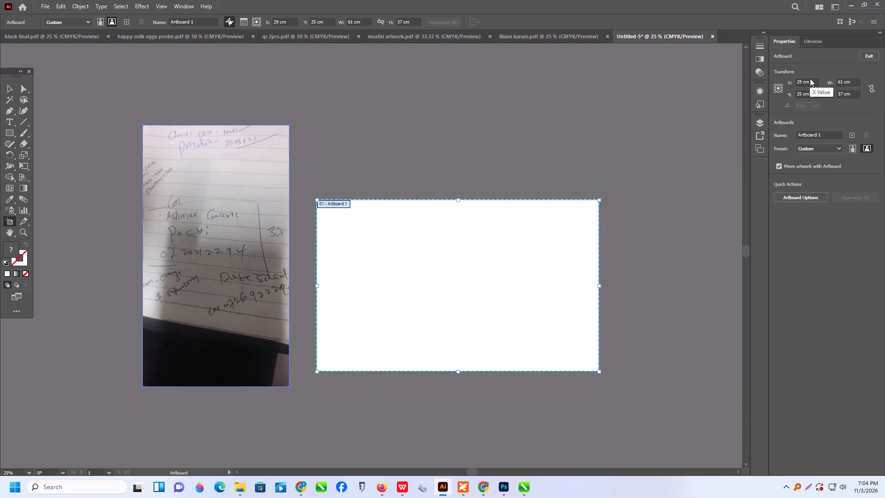
{"action": "left_click", "coordinate": [8, 88]}
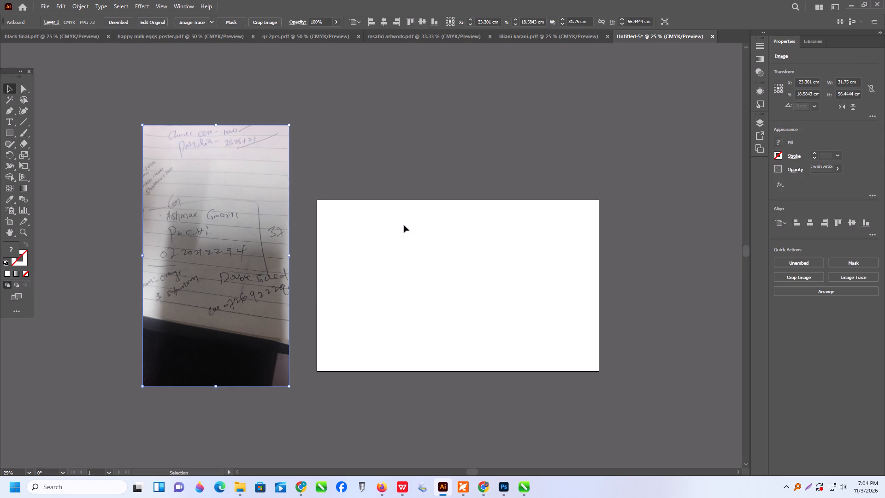
Add a point text line reading "ashmar grocere" just above the artboard's upper left corner.
{"action": "scroll", "coordinate": [134, 258], "scroll_direction": "up", "scroll_amount": 1, "text": "alt"}
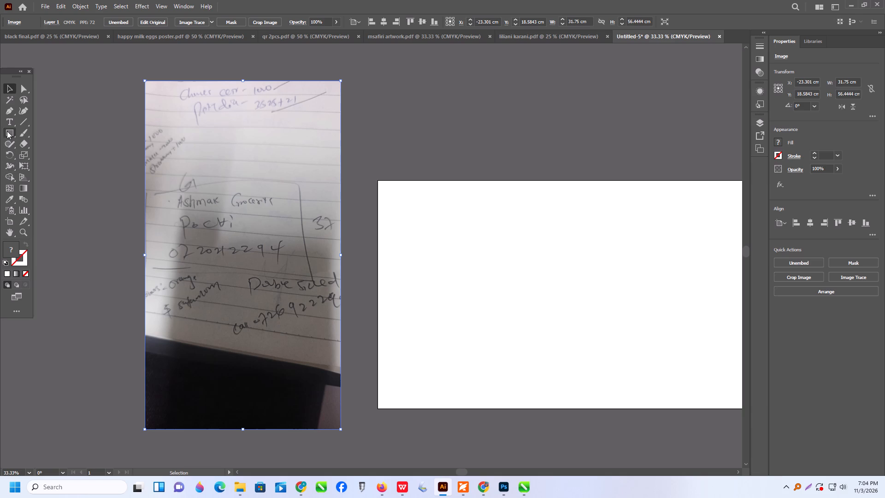
{"action": "left_click", "coordinate": [11, 123]}
{"action": "left_click", "coordinate": [384, 141]}
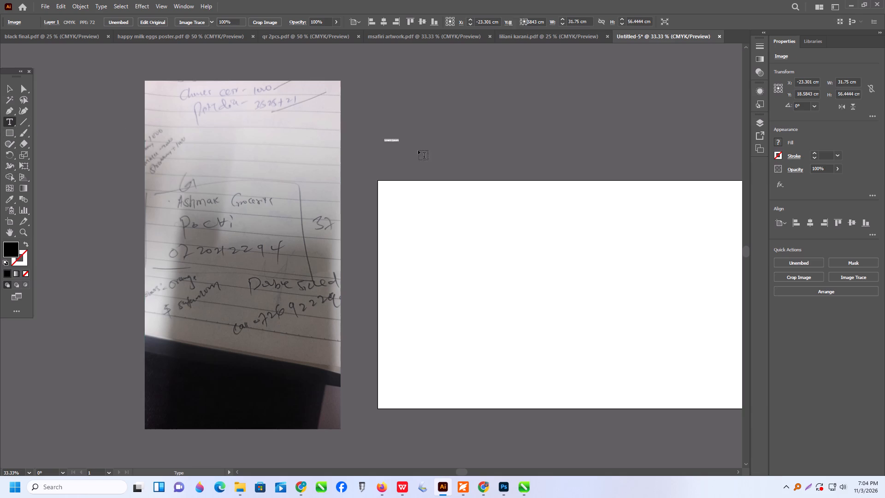
{"action": "type", "text": "as"}
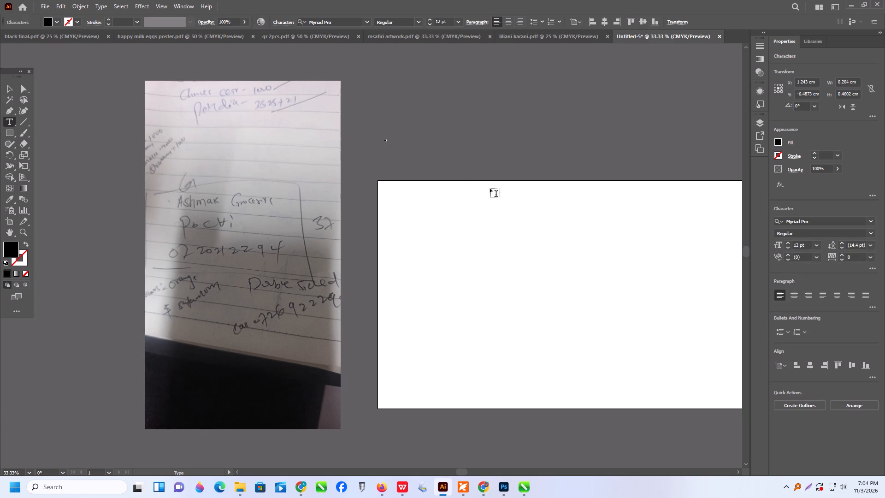
{"action": "key", "text": "h"}
{"action": "key", "text": "m"}
{"action": "key", "text": "a"}
{"action": "key", "text": "r"}
{"action": "key", "text": "space"}
{"action": "type", "text": "gro"}
{"action": "type", "text": "ce"}
{"action": "type", "text": "re"}
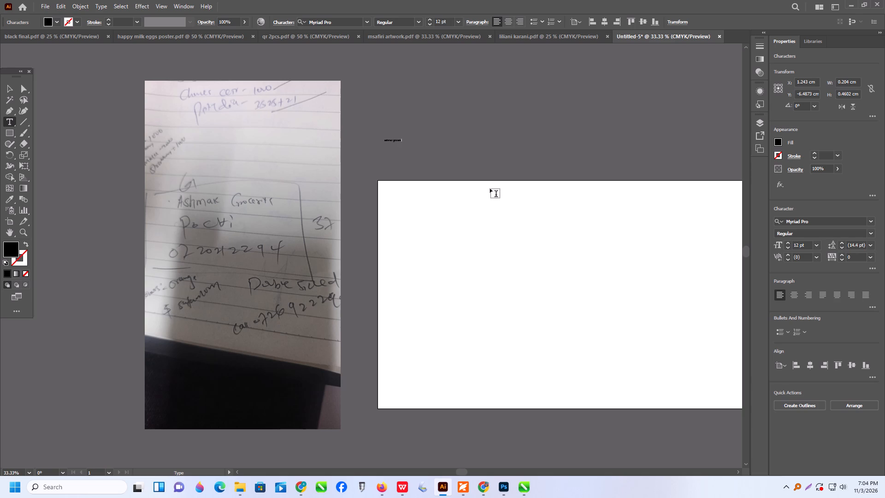
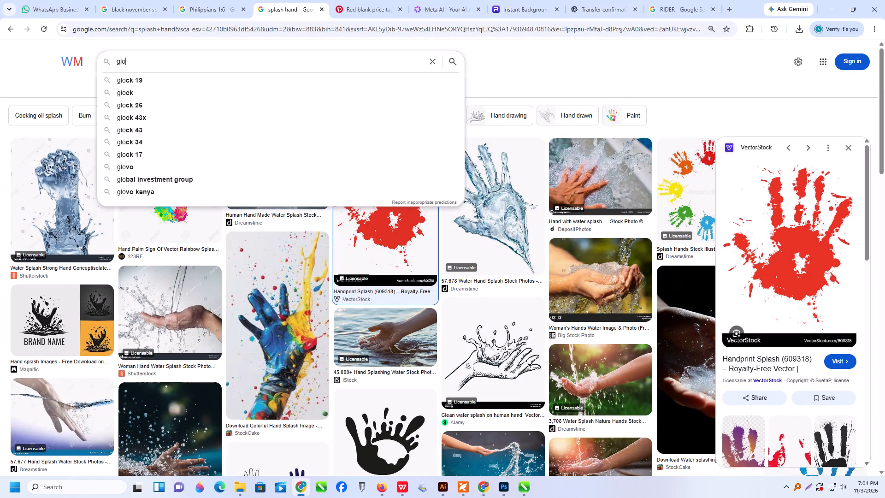
Search Google for the correct spelling "groceries", copy the word from the query, and return to Illustrator.
{"action": "type", "text": "cer"}
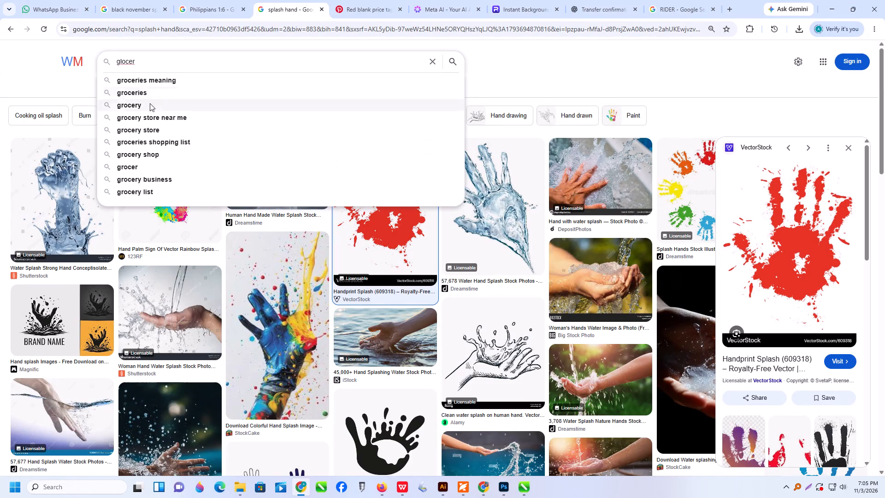
{"action": "left_click", "coordinate": [152, 93]}
{"action": "left_click_drag", "start_coordinate": [185, 62], "coordinate": [8, 83]}
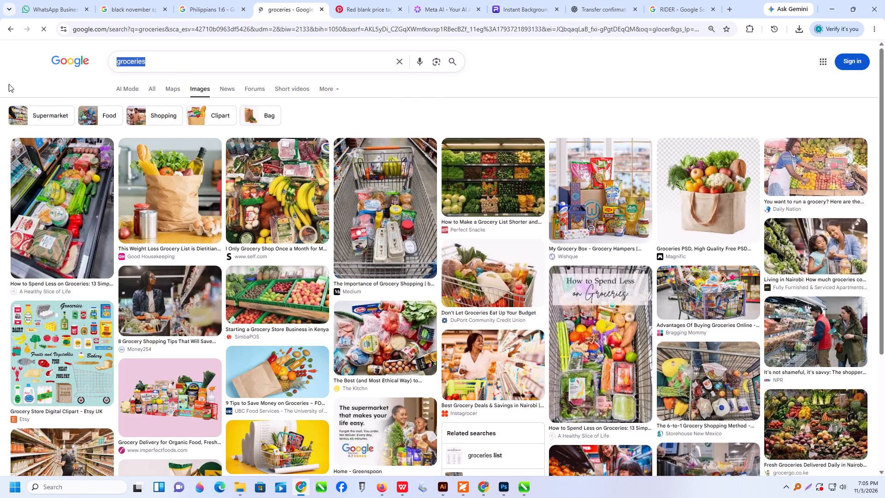
{"action": "key", "text": "ctrl+c"}
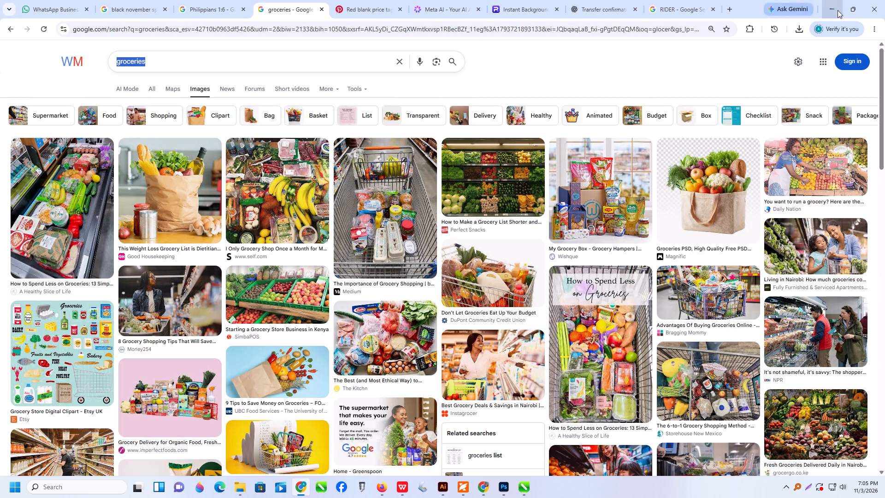
{"action": "left_click", "coordinate": [836, 10]}
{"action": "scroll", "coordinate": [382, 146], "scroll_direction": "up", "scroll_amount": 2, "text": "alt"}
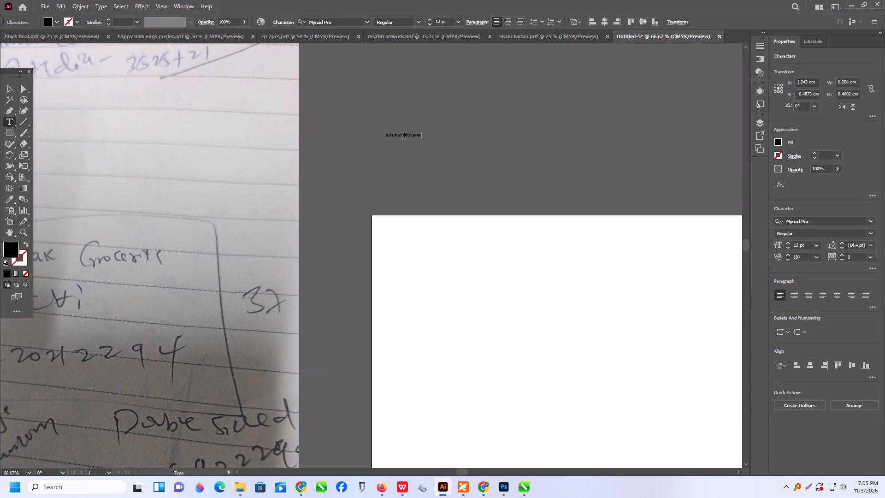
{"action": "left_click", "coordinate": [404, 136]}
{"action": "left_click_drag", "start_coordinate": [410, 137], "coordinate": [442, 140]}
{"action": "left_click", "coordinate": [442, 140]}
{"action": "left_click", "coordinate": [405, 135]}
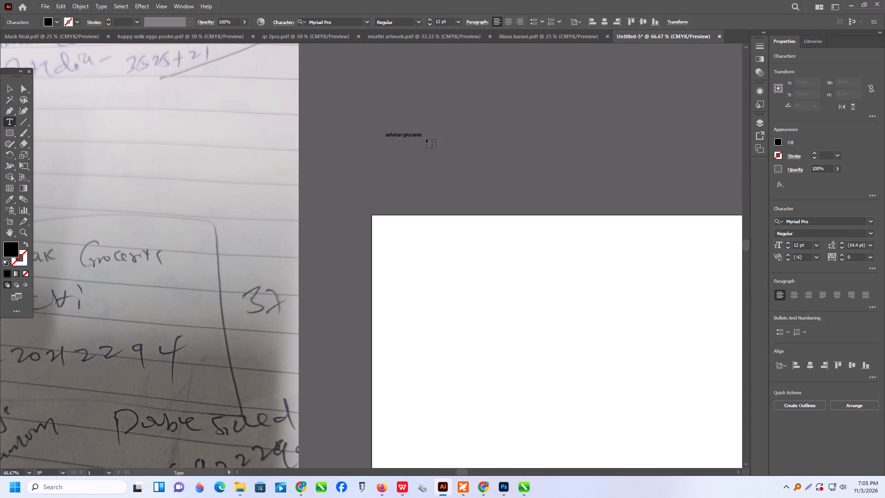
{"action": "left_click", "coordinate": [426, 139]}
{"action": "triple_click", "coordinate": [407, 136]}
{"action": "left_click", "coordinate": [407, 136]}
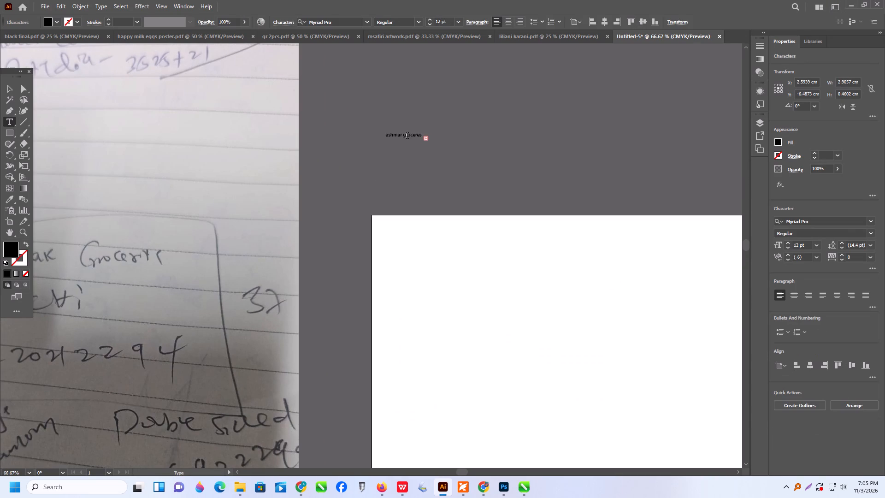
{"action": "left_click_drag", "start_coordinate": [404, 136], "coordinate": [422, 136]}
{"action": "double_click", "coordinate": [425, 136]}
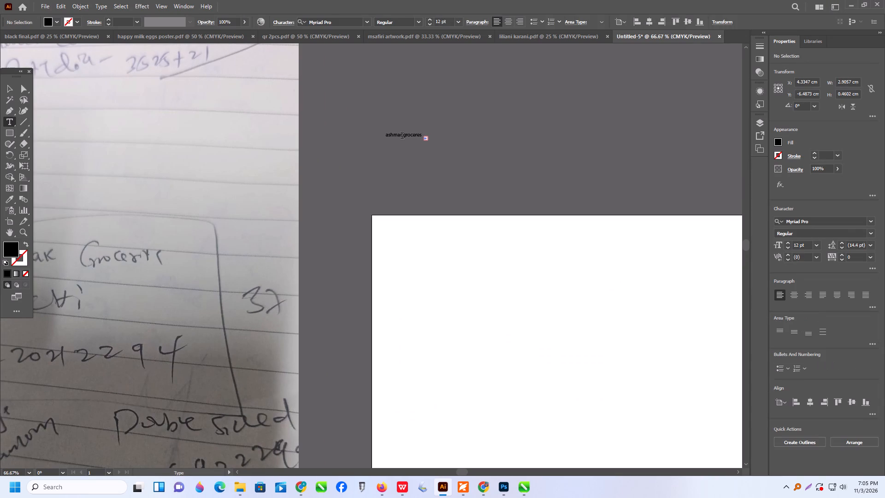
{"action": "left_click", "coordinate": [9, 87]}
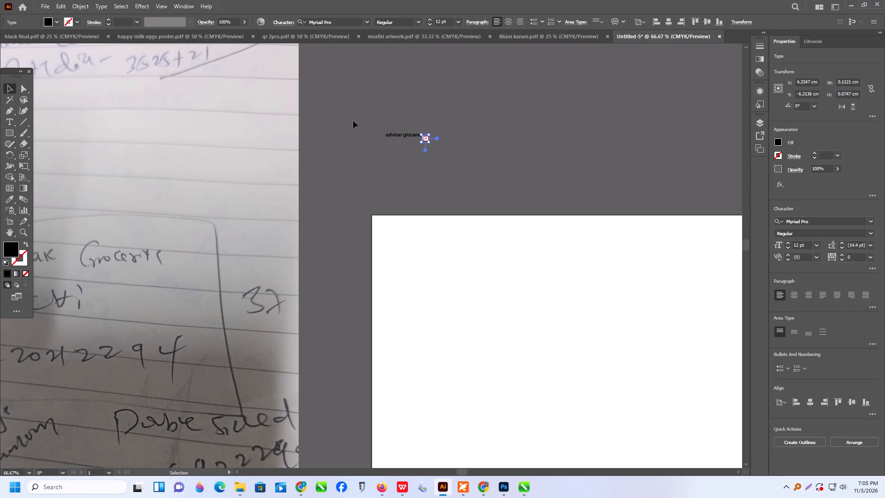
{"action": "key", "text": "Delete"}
Replace the second word of the text line above the artboard with the copied word "groceries".
{"action": "scroll", "coordinate": [420, 135], "scroll_direction": "up", "scroll_amount": 1}
{"action": "scroll", "coordinate": [417, 139], "scroll_direction": "up", "scroll_amount": 3, "text": "alt"}
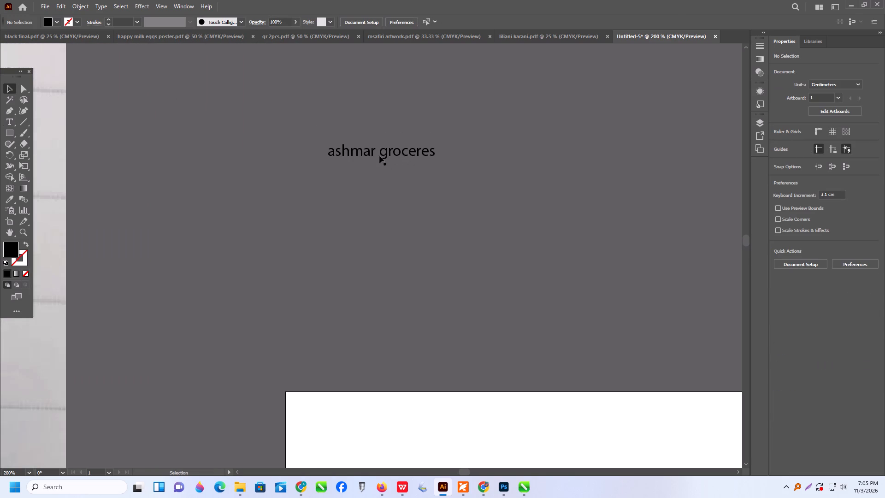
{"action": "double_click", "coordinate": [379, 156]}
{"action": "triple_click", "coordinate": [383, 154]}
{"action": "double_click", "coordinate": [383, 154]}
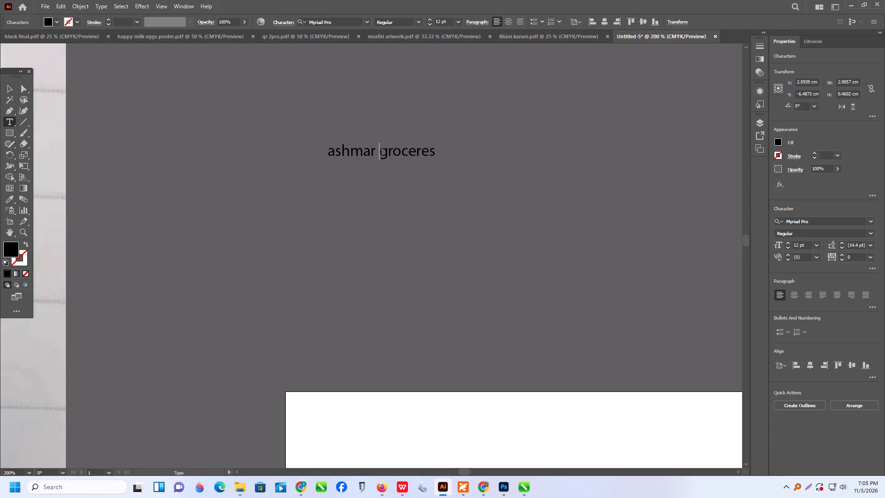
{"action": "left_click_drag", "start_coordinate": [381, 153], "coordinate": [436, 159]}
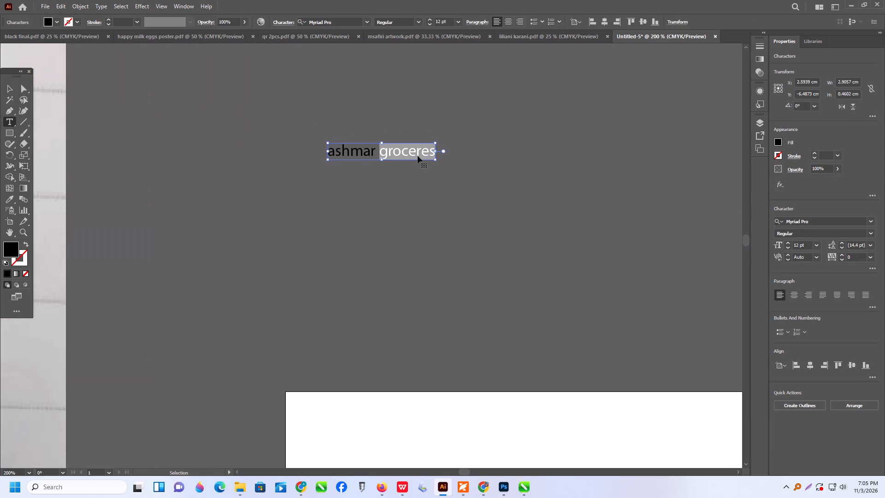
{"action": "key", "text": "ctrl+v"}
{"action": "left_click", "coordinate": [7, 86]}
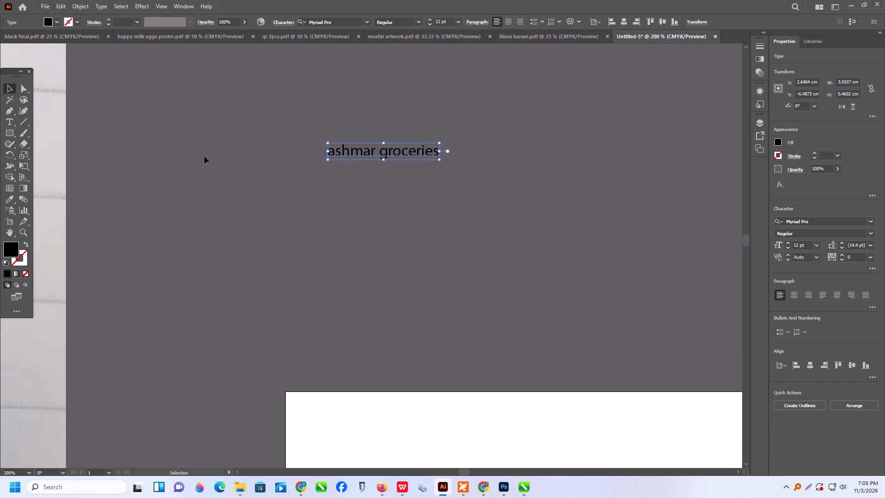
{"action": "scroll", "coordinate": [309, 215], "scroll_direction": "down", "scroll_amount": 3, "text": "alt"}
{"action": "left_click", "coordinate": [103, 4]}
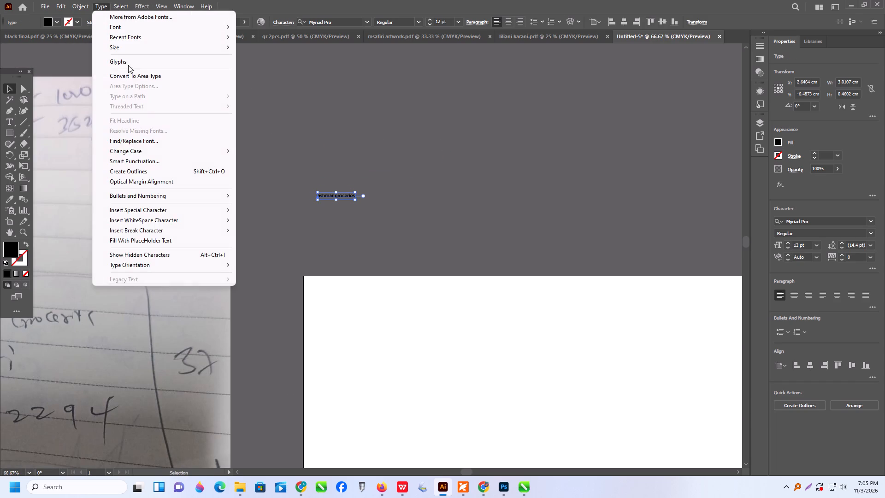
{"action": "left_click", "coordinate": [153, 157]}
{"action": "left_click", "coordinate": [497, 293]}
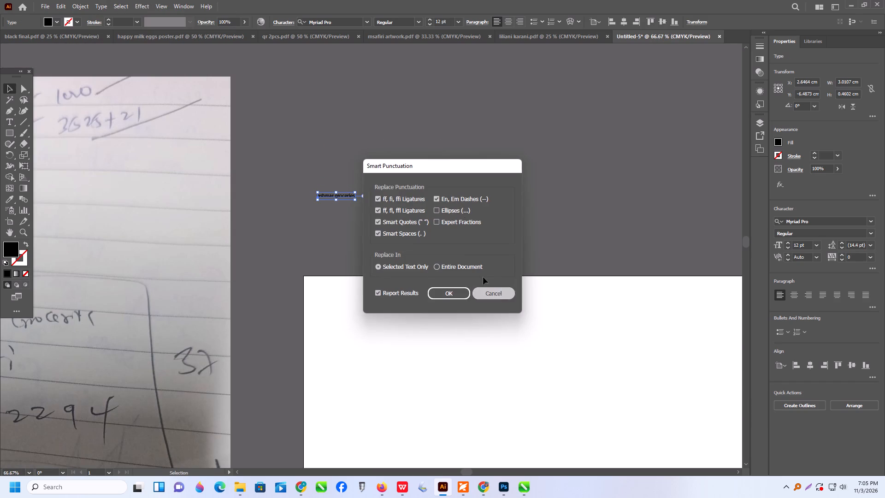
Change the case of the "ashmar groceries" text to uppercase.
{"action": "left_click", "coordinate": [102, 6]}
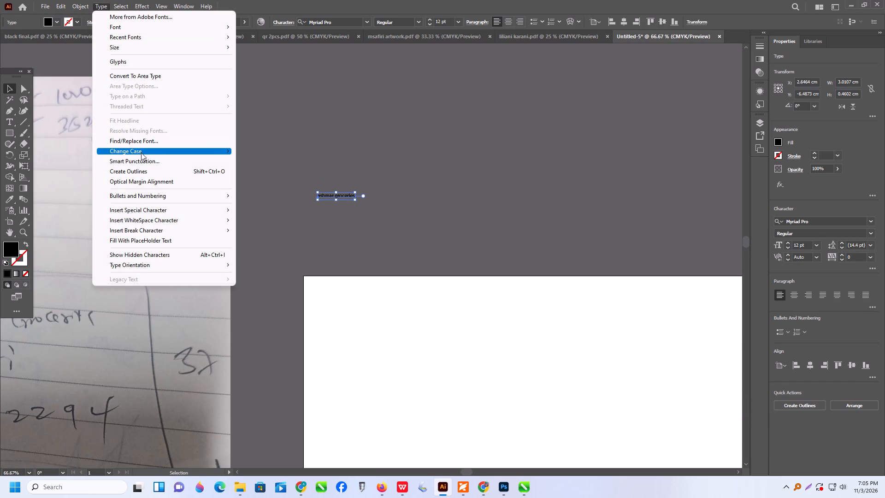
{"action": "left_click", "coordinate": [141, 153]}
{"action": "left_click", "coordinate": [275, 154]}
Enlarge the ASHMAR GROCERIES text proportionally to about 27.5 cm wide.
{"action": "left_click_drag", "start_coordinate": [362, 199], "coordinate": [366, 201], "text": "shift"}
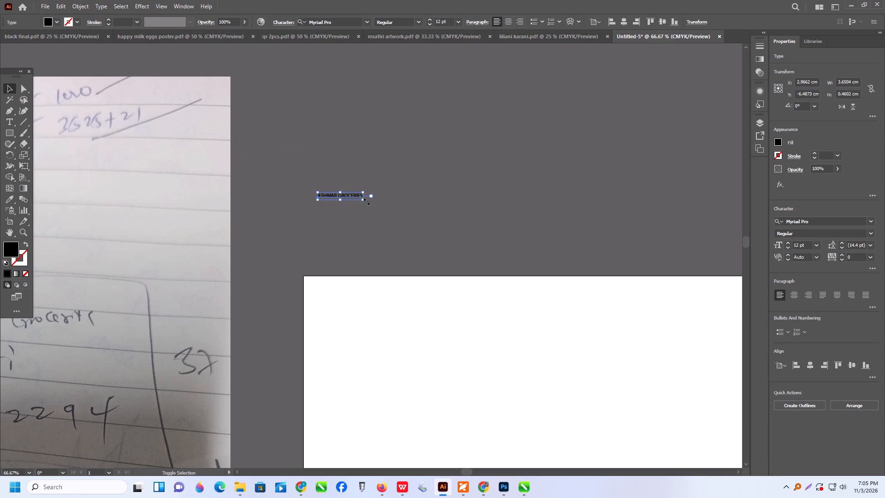
{"action": "left_click_drag", "start_coordinate": [366, 201], "coordinate": [657, 341], "text": "shift"}
{"action": "left_click", "coordinate": [657, 341], "text": "shift"}
{"action": "scroll", "coordinate": [142, 269], "scroll_direction": "down", "scroll_amount": 3, "text": "alt"}
{"action": "scroll", "coordinate": [83, 307], "scroll_direction": "up", "scroll_amount": 2, "text": "alt"}
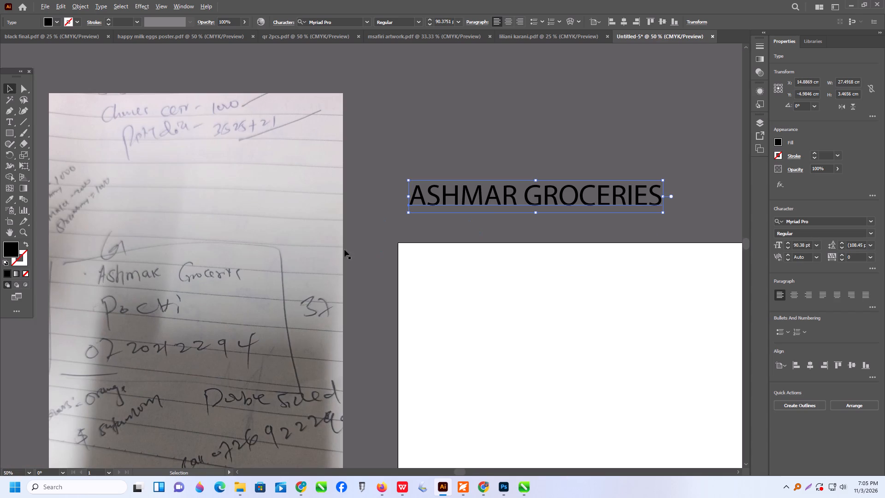
{"action": "scroll", "coordinate": [381, 239], "scroll_direction": "down", "scroll_amount": 3, "text": "alt"}
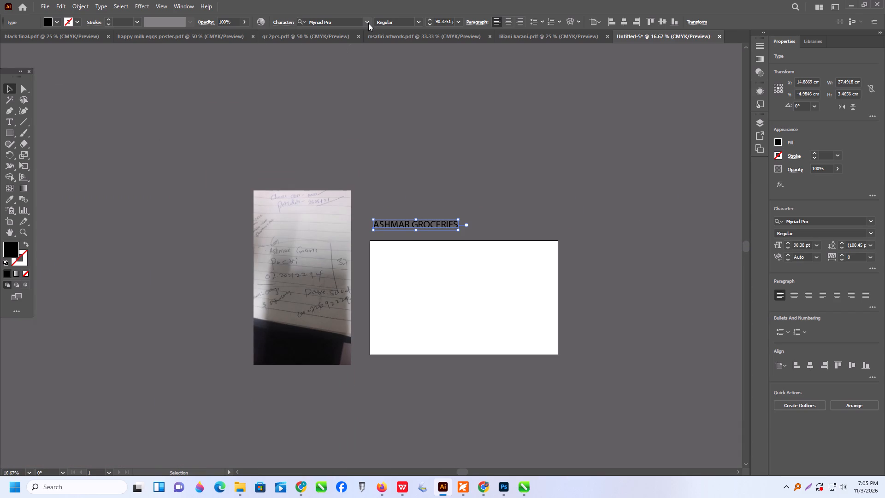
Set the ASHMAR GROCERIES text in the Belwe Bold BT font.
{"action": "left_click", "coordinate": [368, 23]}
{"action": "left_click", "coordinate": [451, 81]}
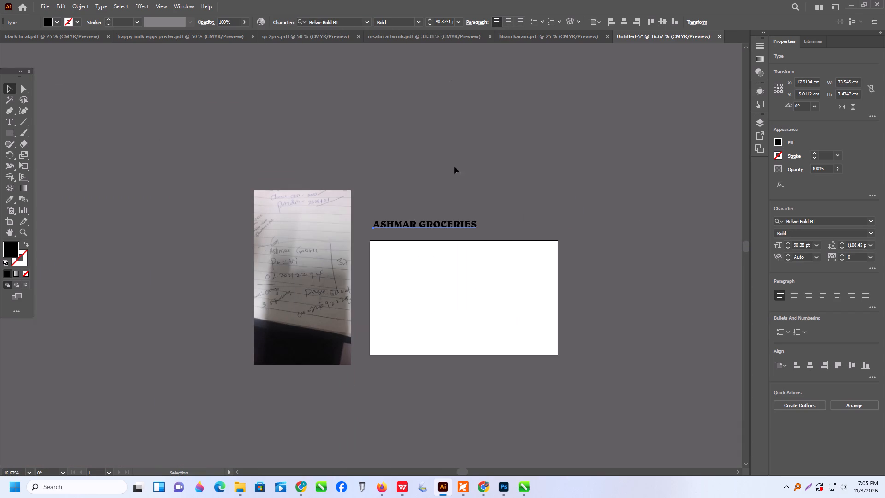
Place the ASHMAR GROCERIES heading along the artboard's top edge and scale it to about 55 cm wide and 6.3 cm high.
{"action": "left_click", "coordinate": [476, 231], "text": "shift"}
{"action": "left_click", "coordinate": [547, 264], "text": "shift"}
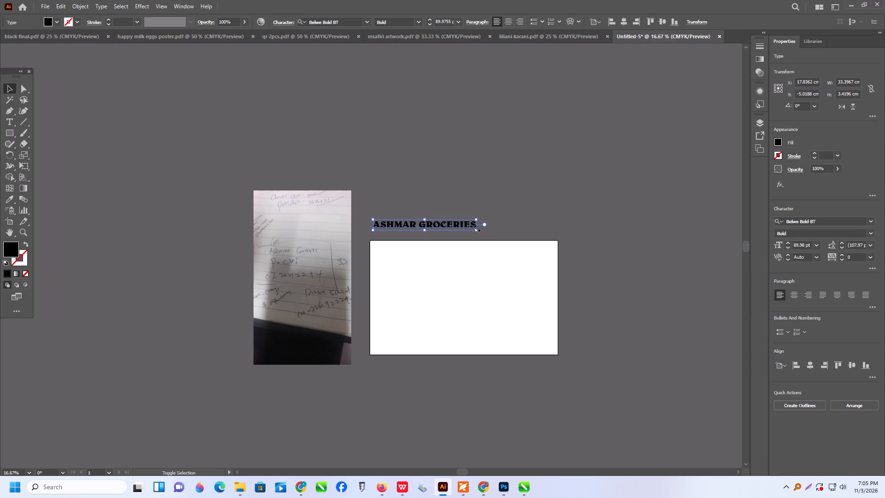
{"action": "left_click_drag", "start_coordinate": [475, 229], "coordinate": [613, 270], "text": "shift"}
{"action": "left_click_drag", "start_coordinate": [526, 231], "coordinate": [527, 254]}
{"action": "scroll", "coordinate": [534, 249], "scroll_direction": "up", "scroll_amount": 1, "text": "alt"}
{"action": "left_click_drag", "start_coordinate": [651, 274], "coordinate": [565, 276], "text": "shift"}
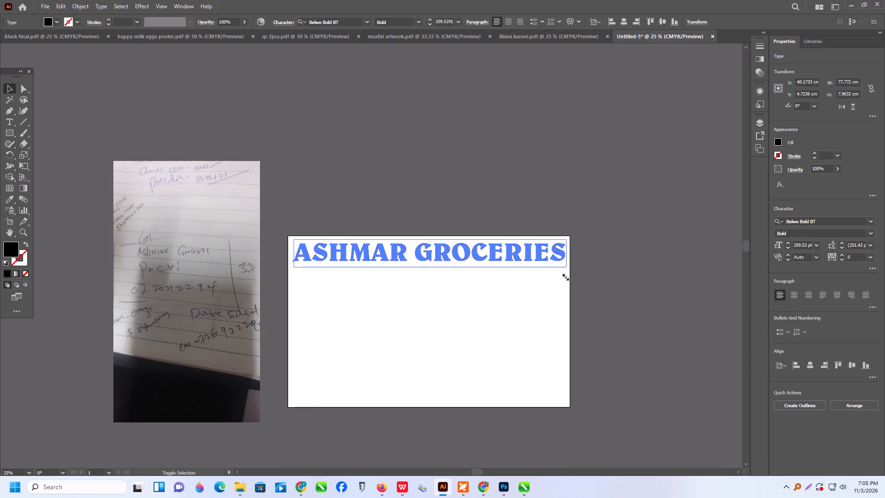
{"action": "left_click_drag", "start_coordinate": [565, 276], "coordinate": [549, 276], "text": "shift"}
{"action": "left_click", "coordinate": [475, 255]}
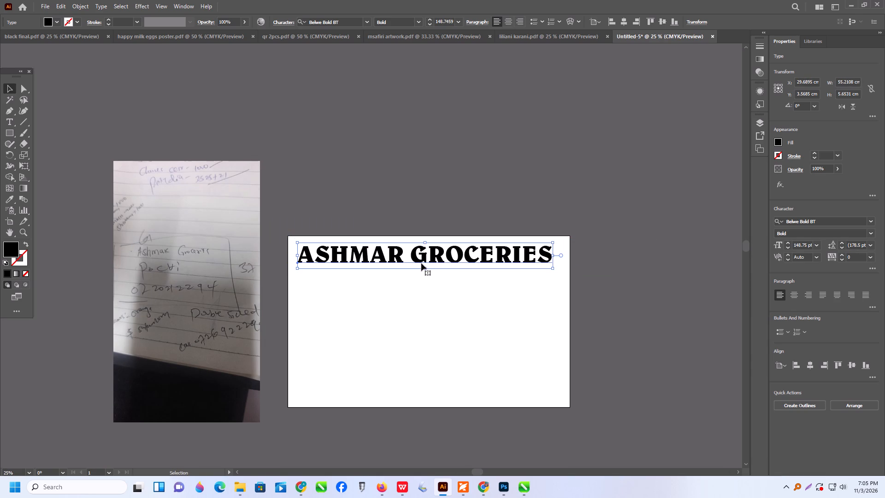
{"action": "left_click", "coordinate": [425, 268]}
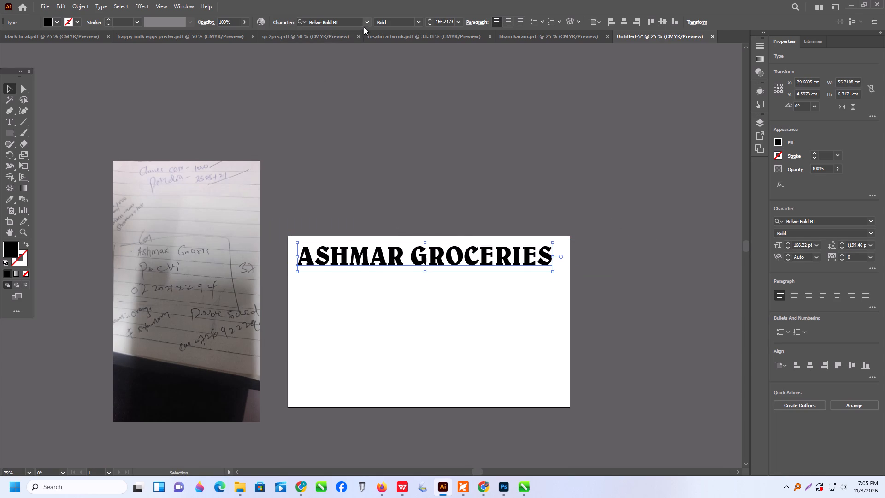
Set the ASHMAR GROCERIES heading in the Arsenal 24-25 Tipografstore font.
{"action": "left_click", "coordinate": [366, 25]}
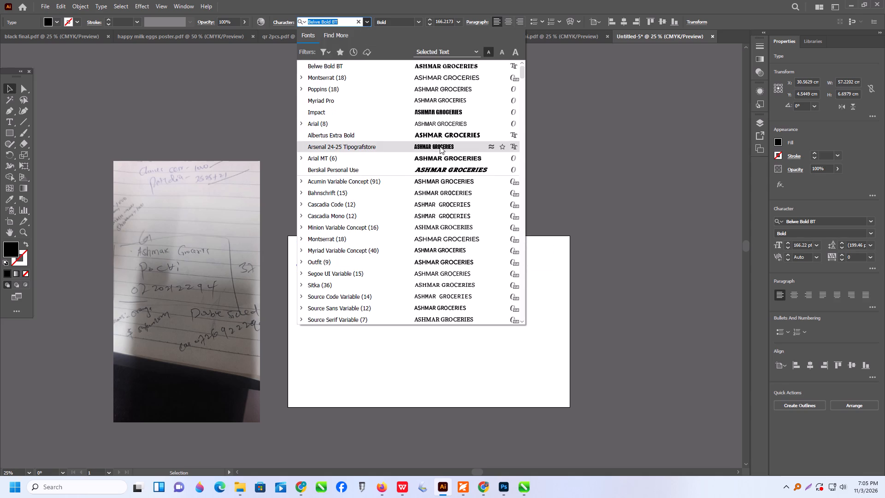
{"action": "left_click", "coordinate": [440, 146]}
Stretch and enlarge the heading across the top of the artboard to about 58 cm wide and 9.5 cm high.
{"action": "left_click_drag", "start_coordinate": [455, 272], "coordinate": [486, 288], "text": "shift"}
{"action": "left_click_drag", "start_coordinate": [488, 289], "coordinate": [501, 294], "text": "shift"}
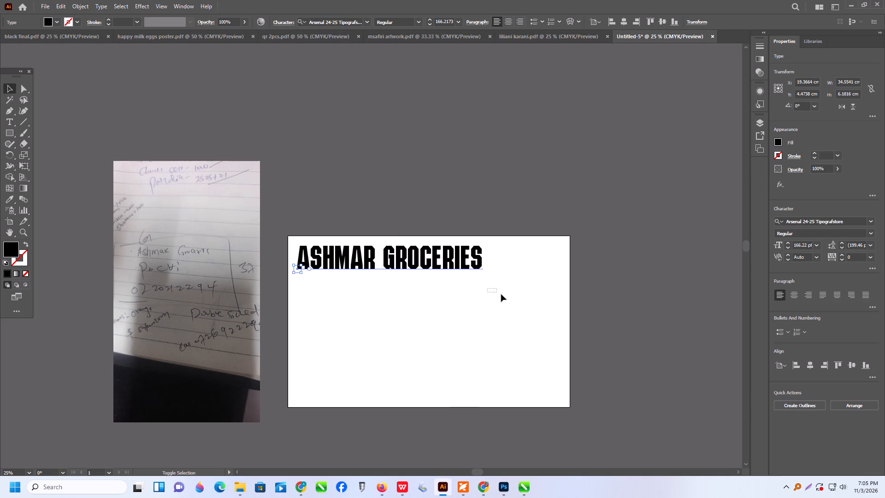
{"action": "left_click_drag", "start_coordinate": [501, 294], "coordinate": [518, 299], "text": "shift"}
{"action": "left_click_drag", "start_coordinate": [483, 275], "coordinate": [523, 300], "text": "shift"}
{"action": "left_click", "coordinate": [523, 300], "text": "shift"}
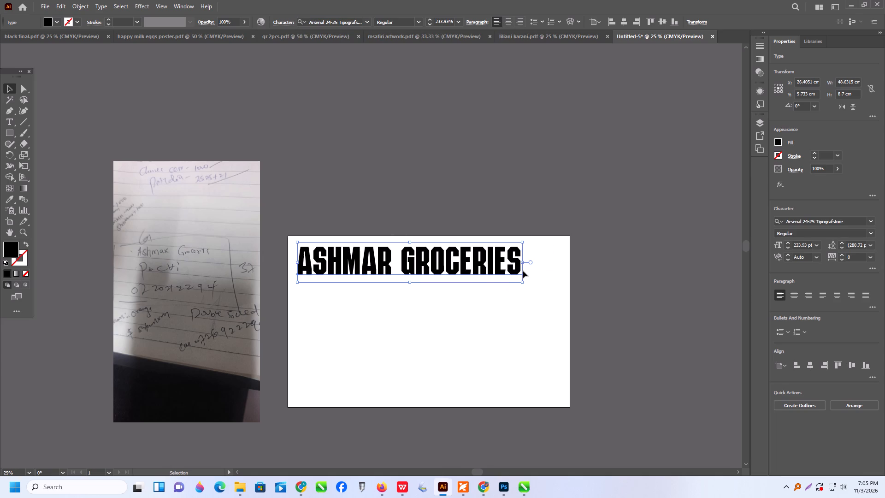
{"action": "left_click_drag", "start_coordinate": [521, 264], "coordinate": [543, 264]}
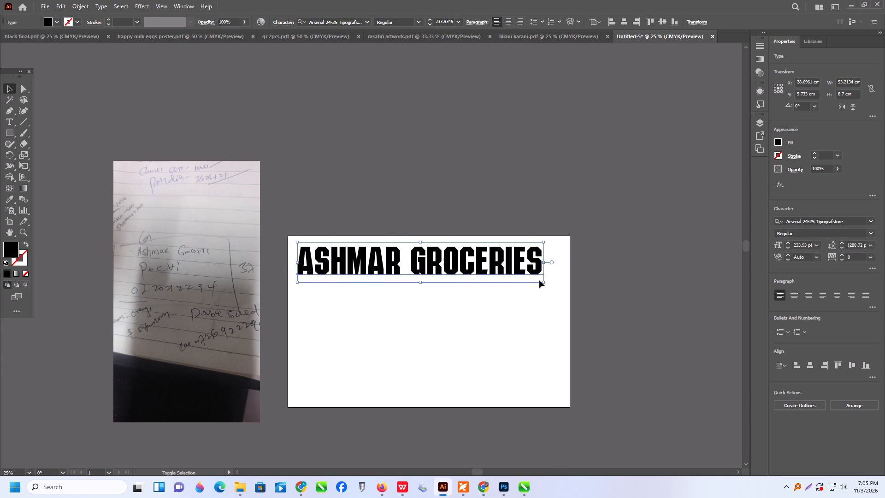
{"action": "left_click_drag", "start_coordinate": [543, 281], "coordinate": [555, 293], "text": "shift"}
{"action": "left_click", "coordinate": [556, 293], "text": "shift"}
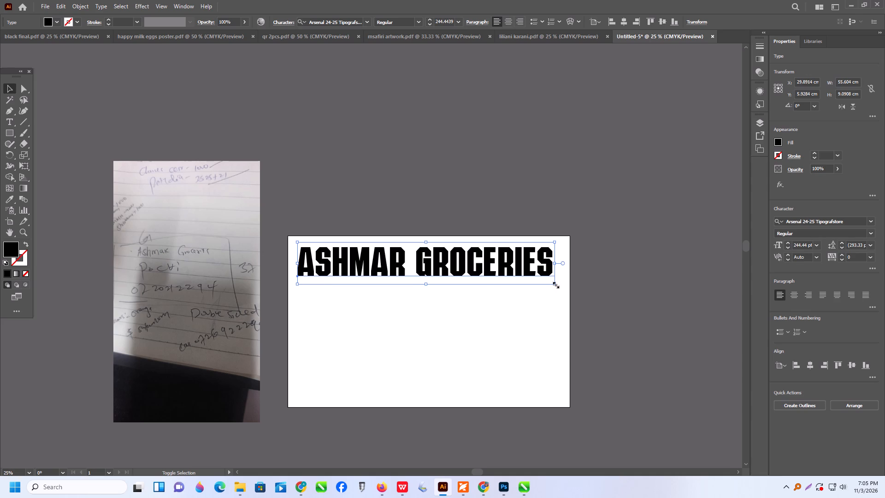
{"action": "left_click_drag", "start_coordinate": [555, 284], "coordinate": [562, 289], "text": "shift"}
{"action": "left_click", "coordinate": [562, 289], "text": "shift"}
{"action": "left_click_drag", "start_coordinate": [560, 286], "coordinate": [565, 288], "text": "shift"}
Centre the ASHMAR GROCERIES heading horizontally on the artboard.
{"action": "scroll", "coordinate": [448, 269], "scroll_direction": "down", "scroll_amount": 2}
{"action": "left_click", "coordinate": [400, 279]}
{"action": "scroll", "coordinate": [413, 258], "scroll_direction": "up", "scroll_amount": 1, "text": "alt"}
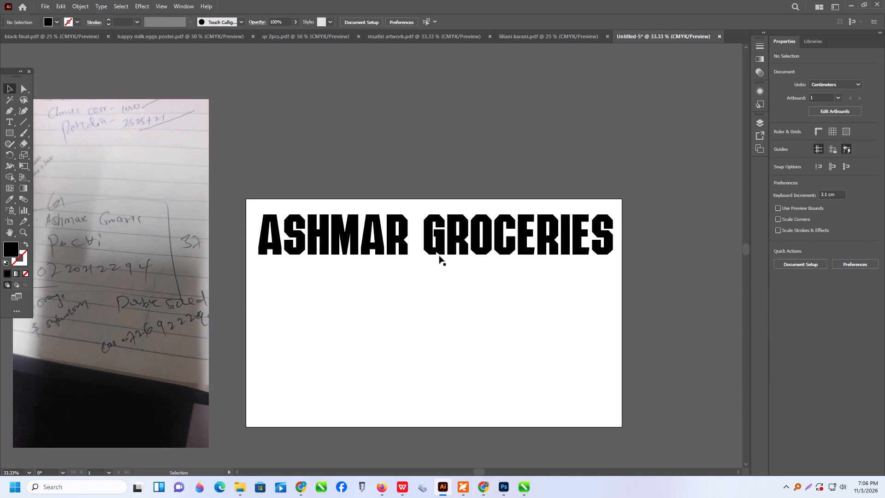
{"action": "left_click", "coordinate": [440, 253]}
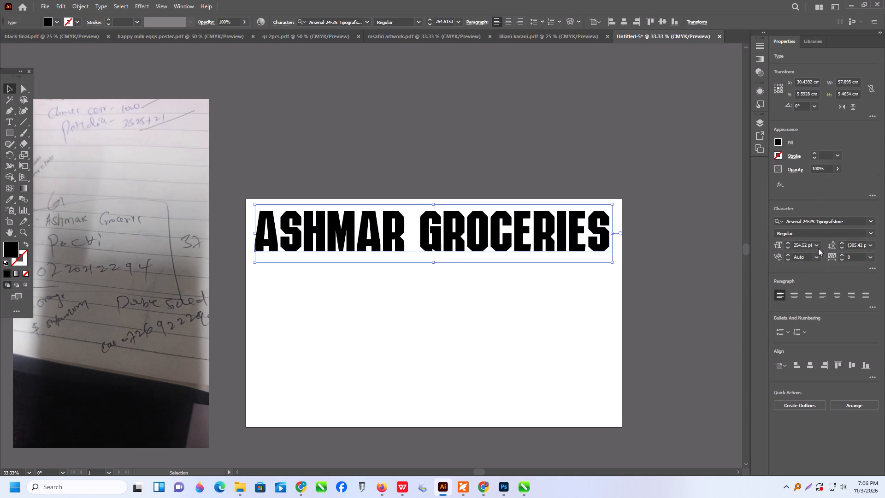
{"action": "left_click", "coordinate": [812, 363]}
{"action": "left_click", "coordinate": [486, 282]}
Draw a black rectangle about 58 cm wide and 7.8 cm high below the ASHMAR GROCERIES heading, from the artboard's left edge.
{"action": "scroll", "coordinate": [286, 267], "scroll_direction": "down", "scroll_amount": 2}
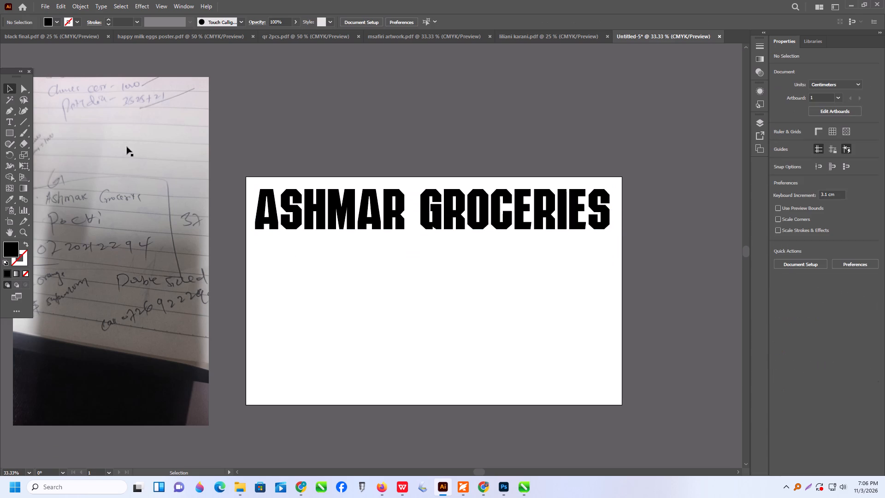
{"action": "left_click", "coordinate": [7, 131]}
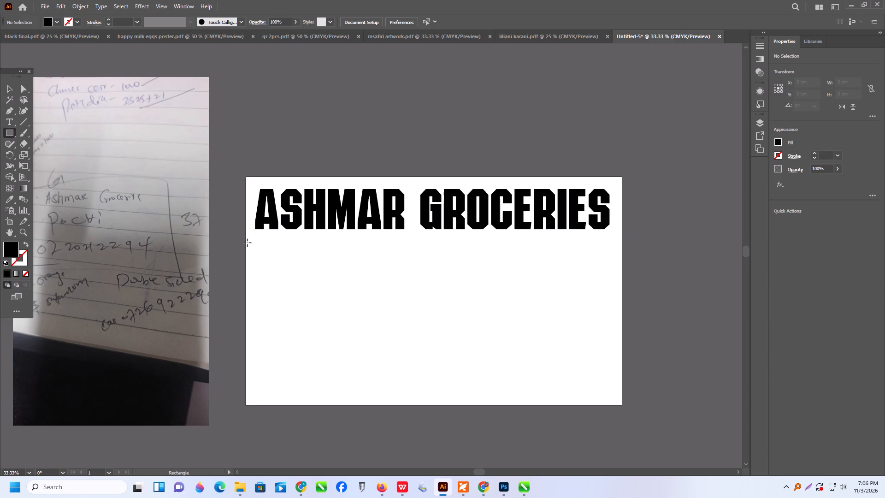
{"action": "left_click_drag", "start_coordinate": [245, 241], "coordinate": [602, 290]}
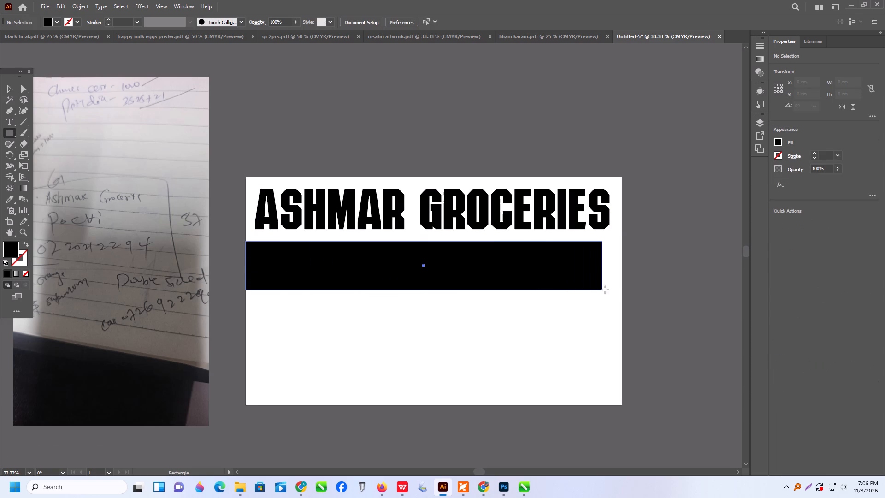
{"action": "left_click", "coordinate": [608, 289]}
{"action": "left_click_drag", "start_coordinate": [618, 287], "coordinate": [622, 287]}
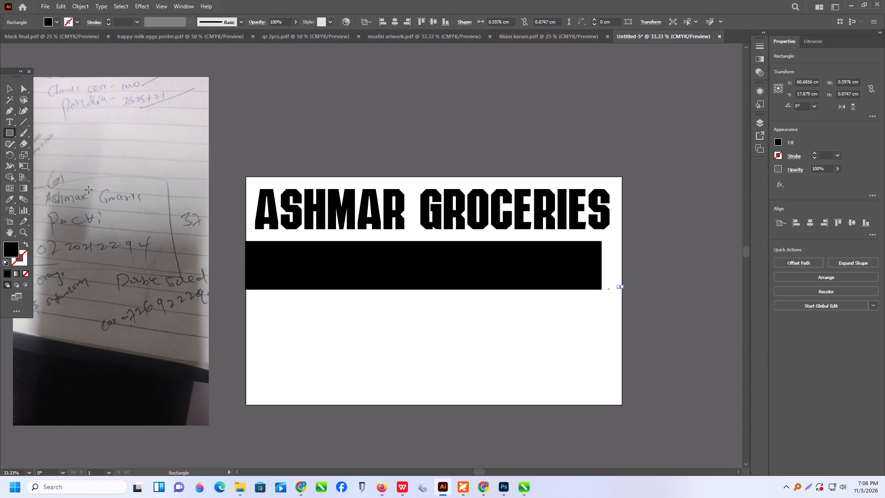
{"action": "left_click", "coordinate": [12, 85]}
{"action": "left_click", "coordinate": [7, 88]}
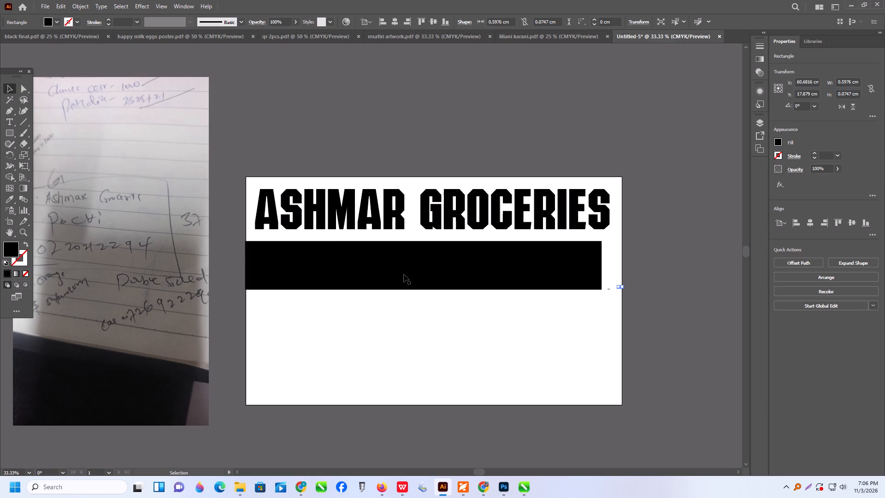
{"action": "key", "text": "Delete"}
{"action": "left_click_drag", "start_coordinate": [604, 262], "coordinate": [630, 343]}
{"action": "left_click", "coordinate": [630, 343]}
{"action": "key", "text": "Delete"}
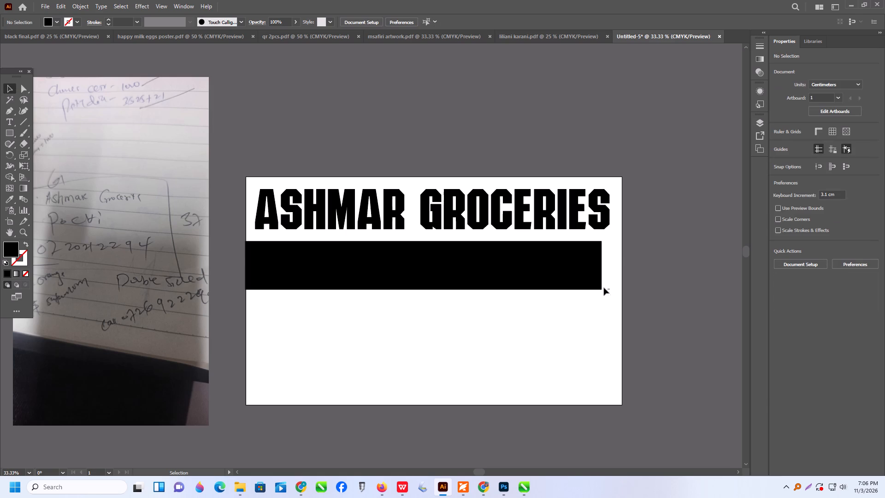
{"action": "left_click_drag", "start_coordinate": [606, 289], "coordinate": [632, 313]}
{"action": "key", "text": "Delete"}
Widen the black rectangle to about 61.1 cm, move it up just below the heading and centre it horizontally on the artboard.
{"action": "left_click", "coordinate": [594, 265]}
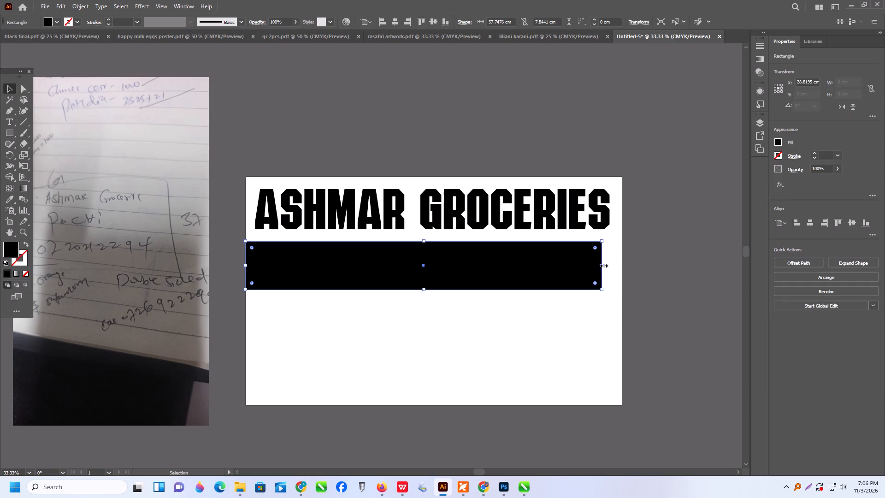
{"action": "left_click_drag", "start_coordinate": [603, 265], "coordinate": [618, 267]}
{"action": "left_click", "coordinate": [619, 267]}
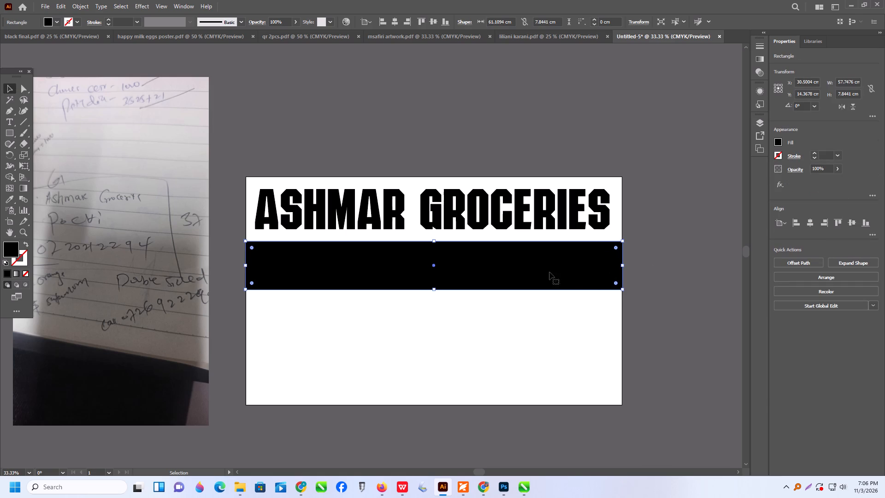
{"action": "left_click_drag", "start_coordinate": [529, 268], "coordinate": [529, 262]}
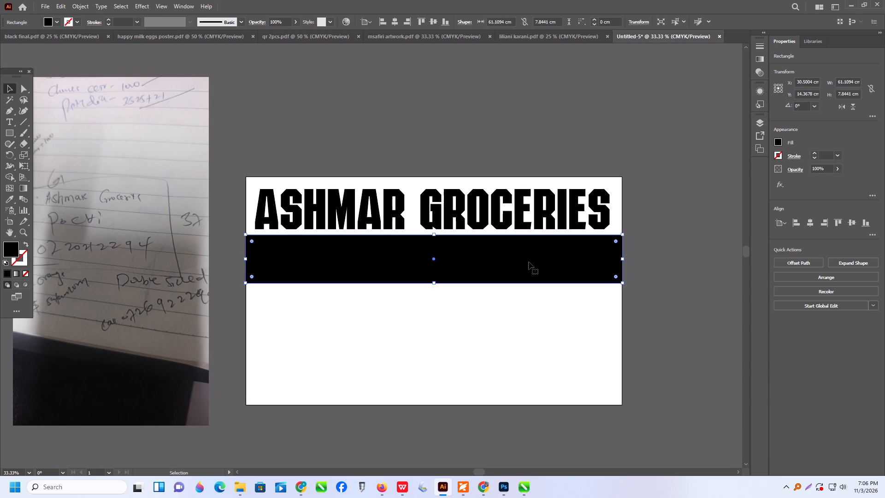
{"action": "left_click", "coordinate": [813, 221]}
Fill the rectangle below the heading with green.
{"action": "scroll", "coordinate": [647, 240], "scroll_direction": "up", "scroll_amount": 1}
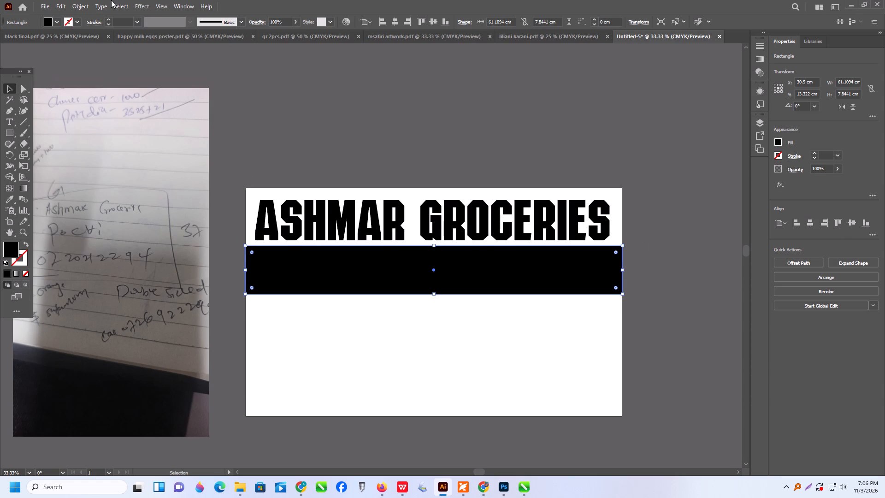
{"action": "left_click", "coordinate": [53, 21]}
{"action": "left_click", "coordinate": [47, 36]}
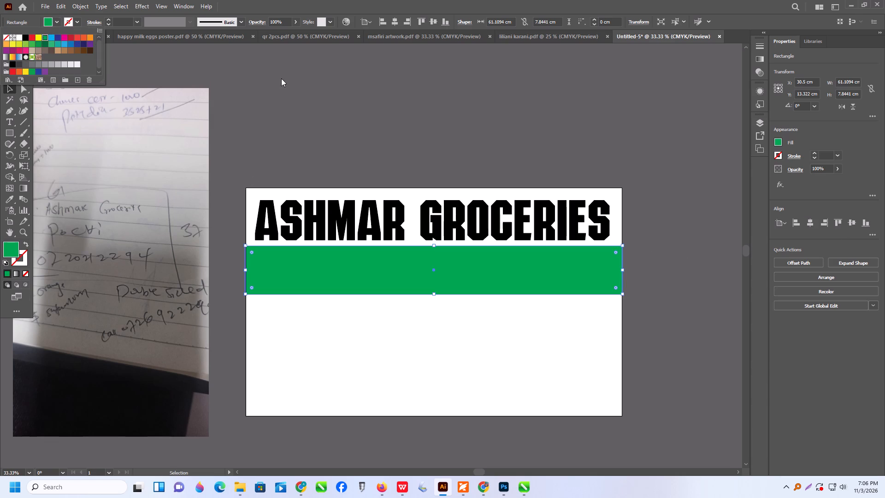
{"action": "left_click", "coordinate": [281, 78]}
{"action": "left_click", "coordinate": [357, 151]}
In Chrome, search Google for "pochi la biashara", copy the phrase and look at the image results.
{"action": "scroll", "coordinate": [360, 171], "scroll_direction": "down", "scroll_amount": 3}
{"action": "scroll", "coordinate": [428, 265], "scroll_direction": "down", "scroll_amount": 1, "text": "alt"}
{"action": "scroll", "coordinate": [440, 251], "scroll_direction": "down", "scroll_amount": 3}
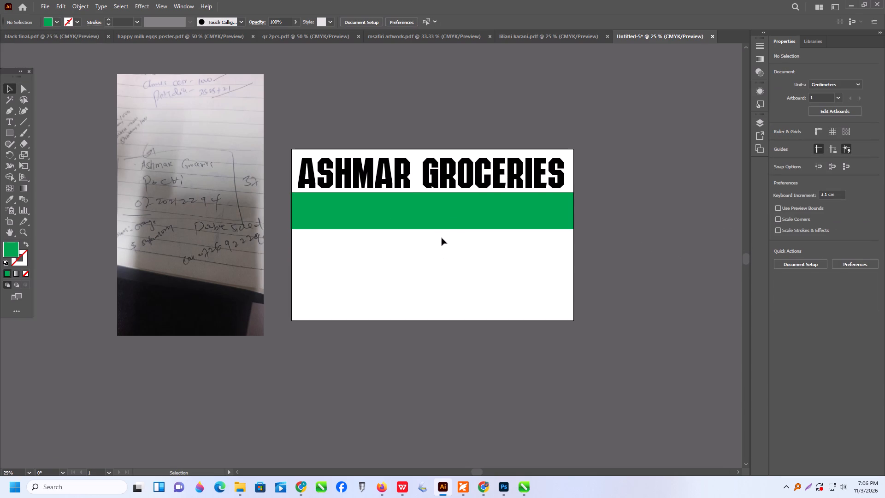
{"action": "scroll", "coordinate": [442, 238], "scroll_direction": "up", "scroll_amount": 4, "text": "alt"}
{"action": "scroll", "coordinate": [453, 254], "scroll_direction": "down", "scroll_amount": 4, "text": "alt"}
{"action": "scroll", "coordinate": [411, 245], "scroll_direction": "up", "scroll_amount": 2, "text": "alt"}
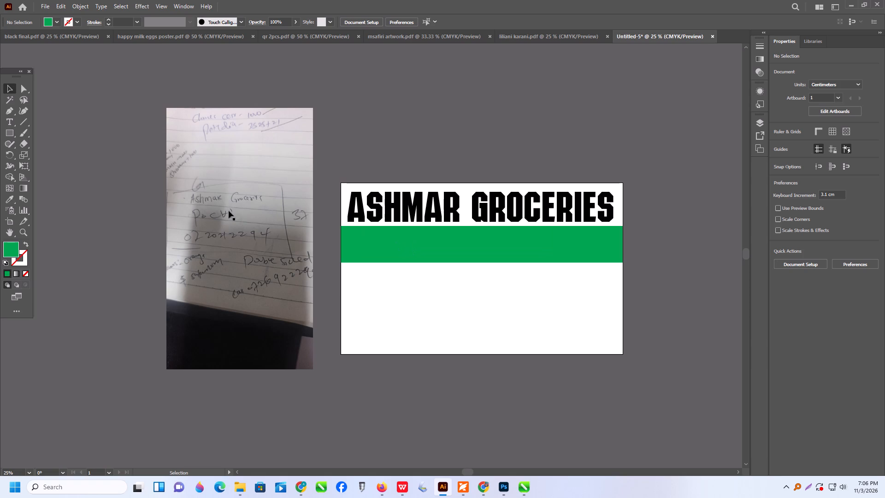
{"action": "left_click", "coordinate": [5, 120]}
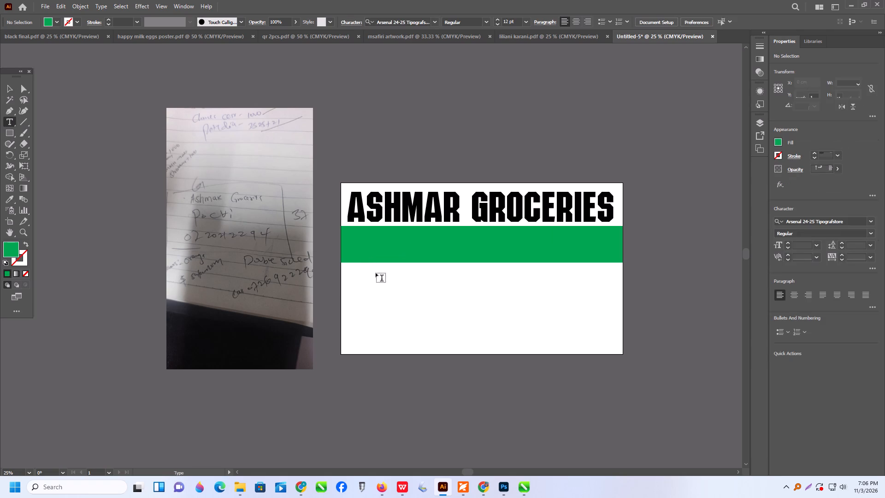
{"action": "left_click", "coordinate": [297, 490]}
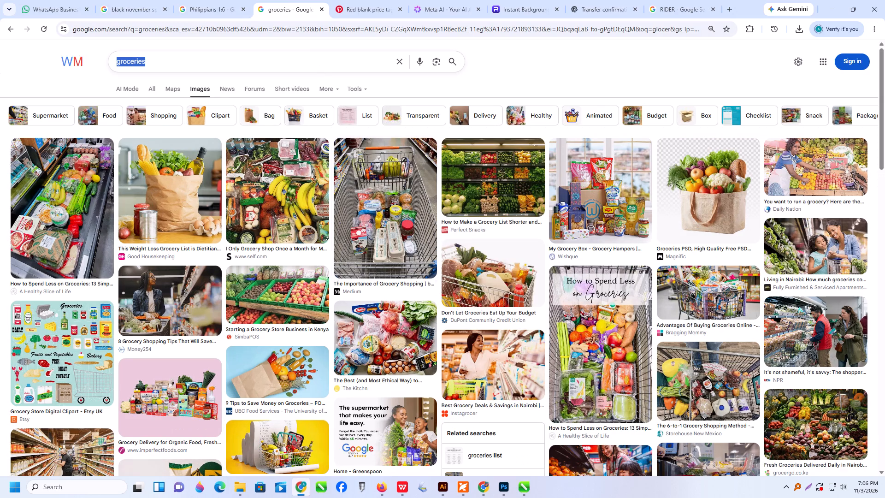
{"action": "left_click", "coordinate": [199, 11]}
{"action": "left_click_drag", "start_coordinate": [201, 59], "coordinate": [114, 60]}
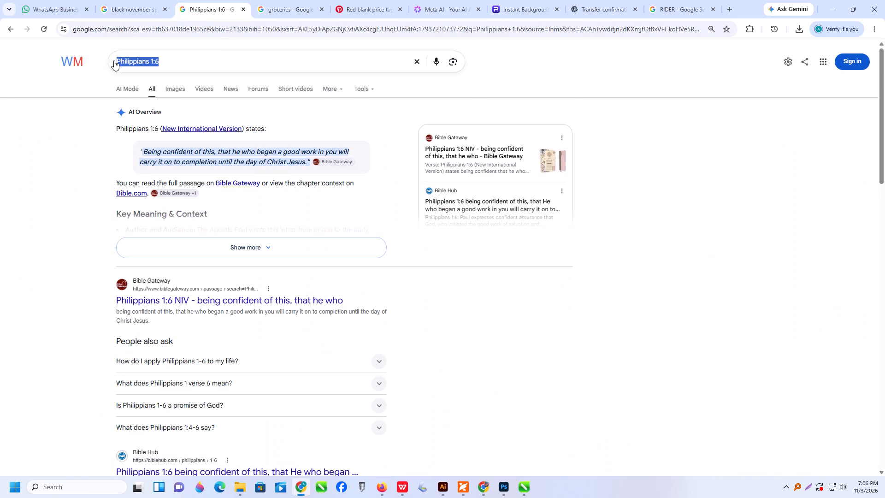
{"action": "key", "text": "p"}
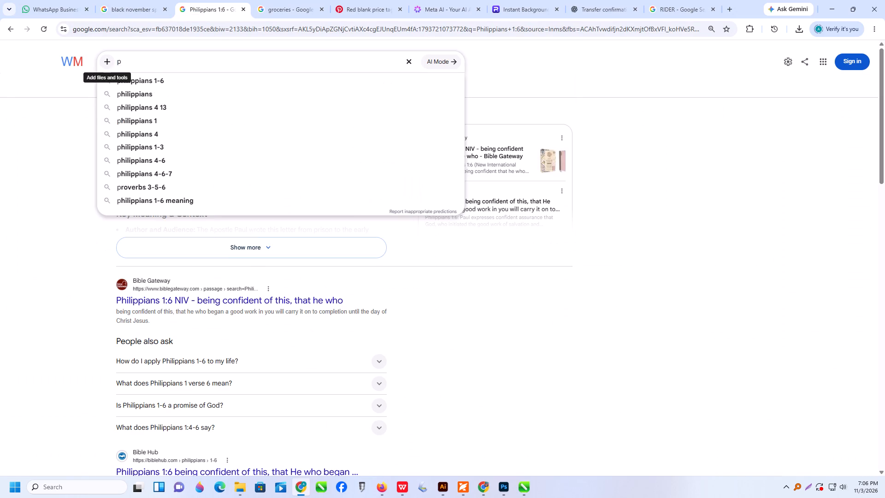
{"action": "type", "text": "och"}
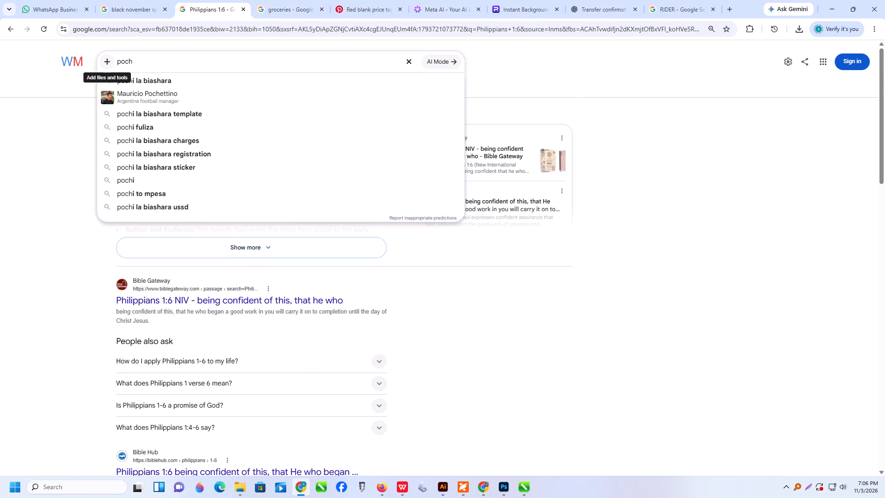
{"action": "key", "text": "i"}
{"action": "left_click", "coordinate": [183, 83]}
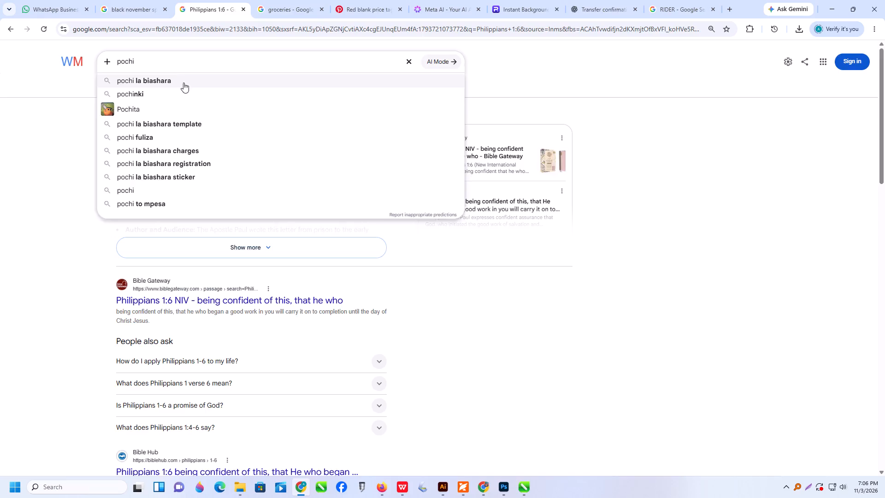
{"action": "left_click_drag", "start_coordinate": [184, 64], "coordinate": [67, 81]}
{"action": "left_click", "coordinate": [64, 82]}
{"action": "left_click_drag", "start_coordinate": [212, 66], "coordinate": [201, 67]}
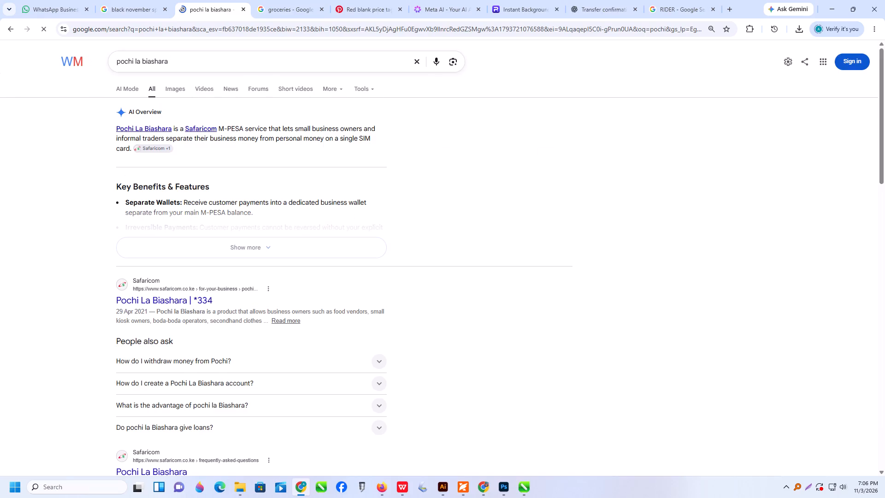
{"action": "left_click_drag", "start_coordinate": [201, 67], "coordinate": [80, 84]}
{"action": "key", "text": "ctrl+c"}
{"action": "left_click", "coordinate": [178, 89]}
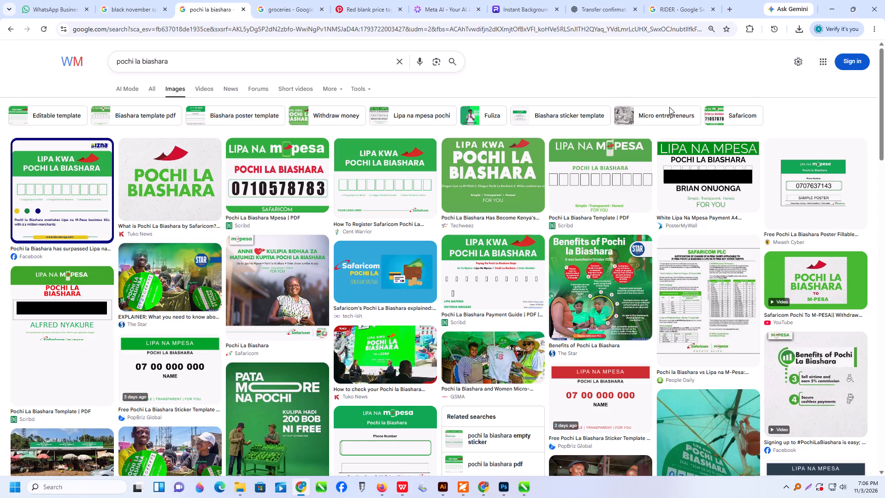
{"action": "left_click", "coordinate": [831, 10]}
Back in Illustrator, paste POCHI LA BIASHARA as text below the green band and scale it to about 52 cm wide and 8.3 cm high.
{"action": "scroll", "coordinate": [484, 239], "scroll_direction": "up", "scroll_amount": 2}
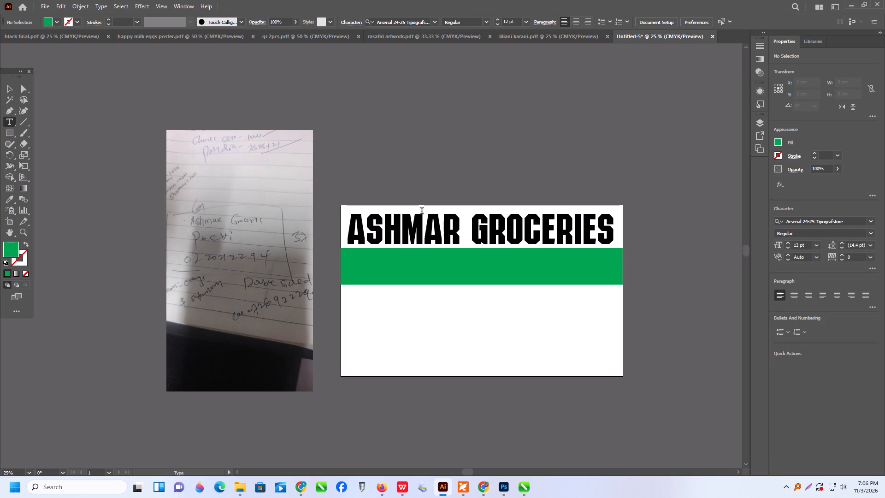
{"action": "left_click", "coordinate": [372, 305]}
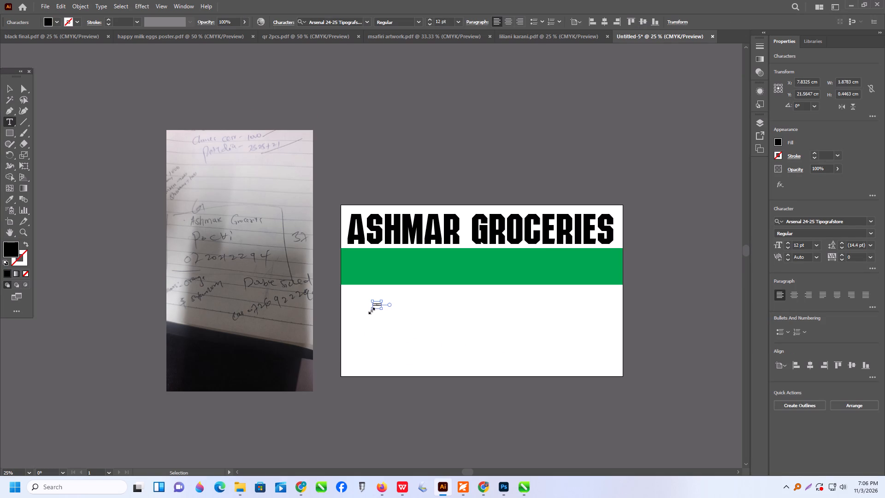
{"action": "key", "text": "ctrl+v"}
{"action": "left_click", "coordinate": [9, 84]}
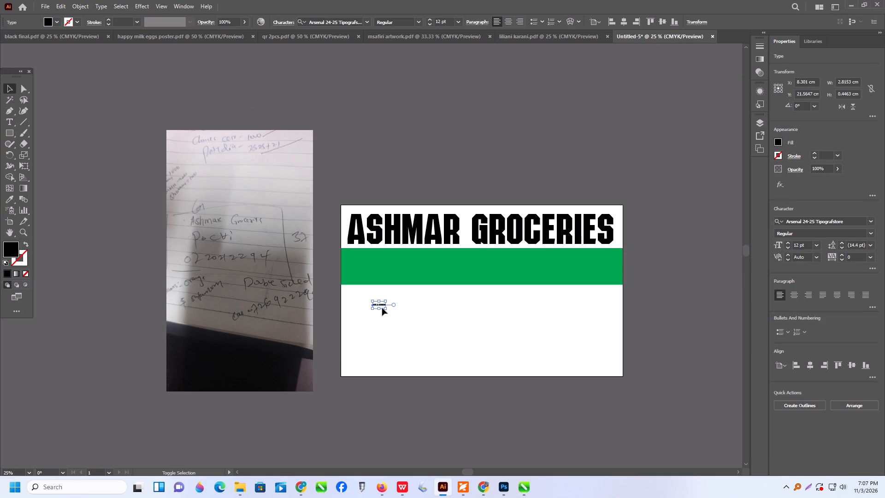
{"action": "left_click_drag", "start_coordinate": [384, 310], "coordinate": [625, 497], "text": "shift"}
{"action": "left_click_drag", "start_coordinate": [625, 496], "coordinate": [623, 484], "text": "shift"}
{"action": "scroll", "coordinate": [515, 332], "scroll_direction": "up", "scroll_amount": 2}
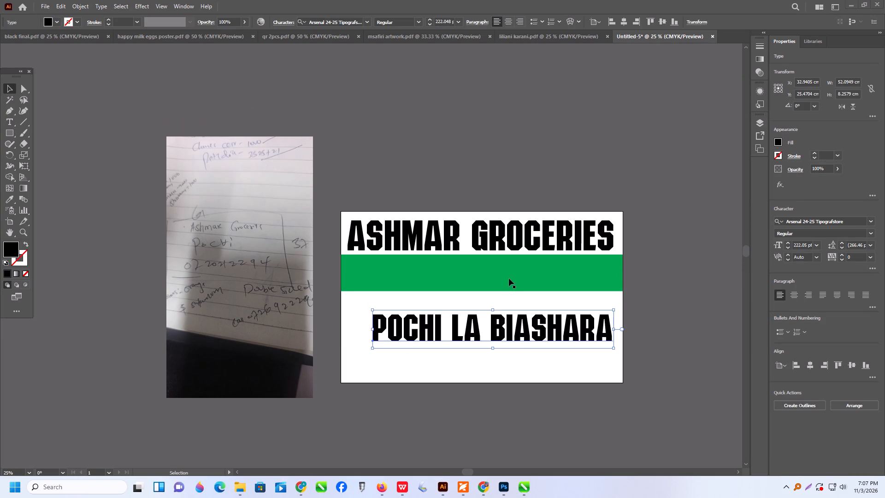
Move the green rectangle to the artboard's top edge over the heading and enlarge it to about 62.2 cm wide and 9.1 cm high.
{"action": "left_click_drag", "start_coordinate": [509, 278], "coordinate": [515, 257]}
{"action": "left_click_drag", "start_coordinate": [513, 244], "coordinate": [506, 220]}
{"action": "left_click_drag", "start_coordinate": [482, 249], "coordinate": [482, 254]}
{"action": "double_click", "coordinate": [485, 267]}
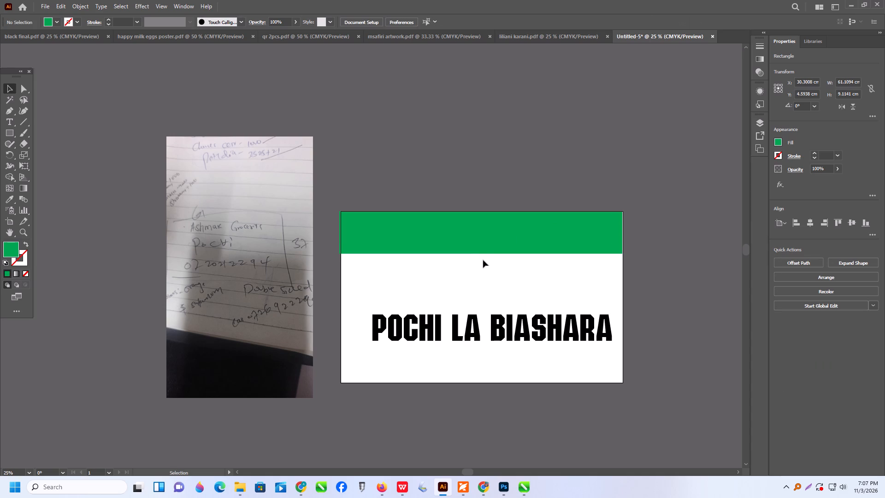
{"action": "left_click", "coordinate": [480, 250]}
{"action": "left_click", "coordinate": [624, 230]}
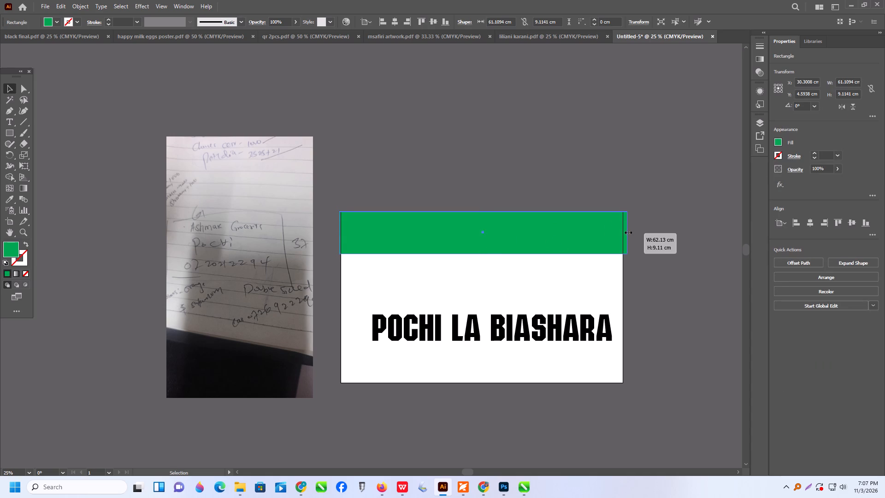
Send the green rectangle to the back, behind the ASHMAR GROCERIES heading.
{"action": "right_click", "coordinate": [499, 232]}
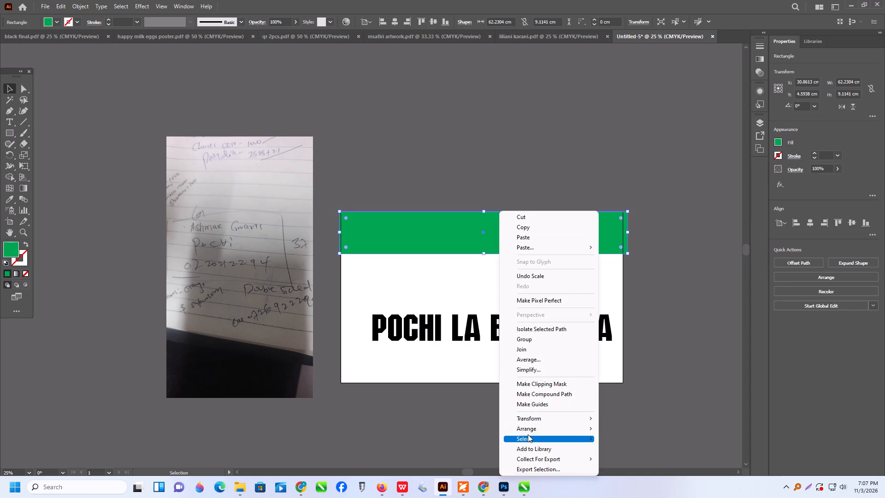
{"action": "left_click", "coordinate": [527, 432]}
{"action": "left_click", "coordinate": [630, 457]}
{"action": "left_click", "coordinate": [644, 314]}
Centre the ASHMAR GROCERIES heading horizontally on the artboard and fill it with white.
{"action": "scroll", "coordinate": [544, 267], "scroll_direction": "up", "scroll_amount": 1, "text": "alt"}
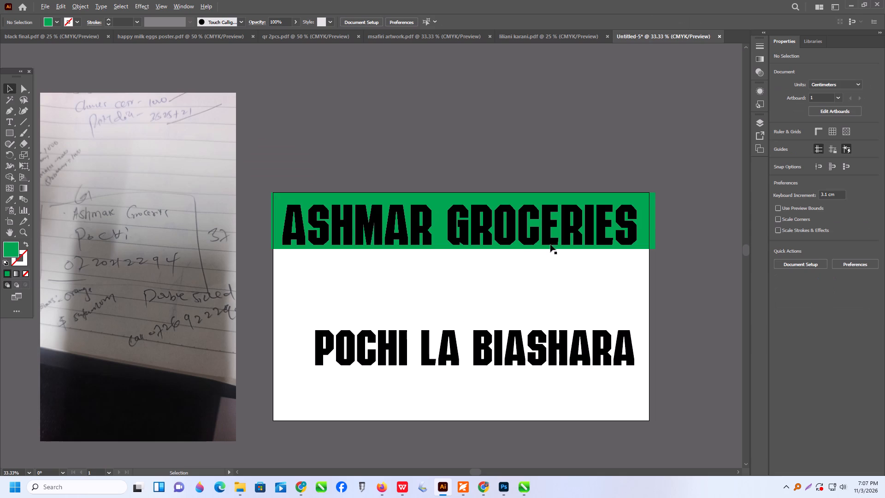
{"action": "left_click", "coordinate": [548, 234]}
{"action": "left_click", "coordinate": [807, 364]}
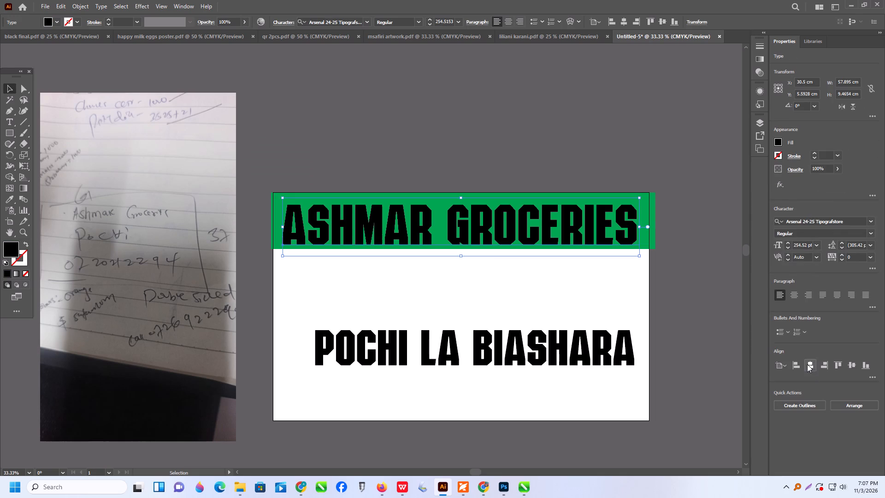
{"action": "left_click", "coordinate": [55, 23]}
{"action": "left_click", "coordinate": [18, 37]}
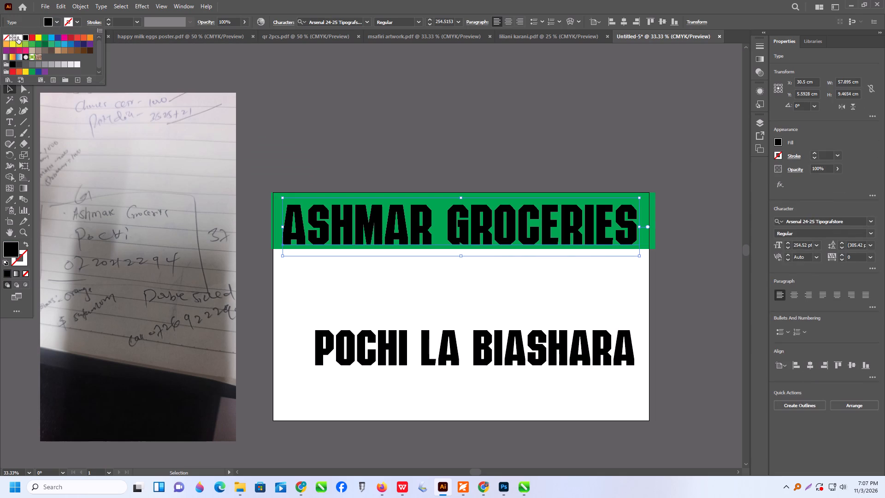
{"action": "left_click", "coordinate": [431, 305]}
Move the POCHI LA BIASHARA text up to just below the green band and fill it with red.
{"action": "left_click_drag", "start_coordinate": [424, 351], "coordinate": [418, 293]}
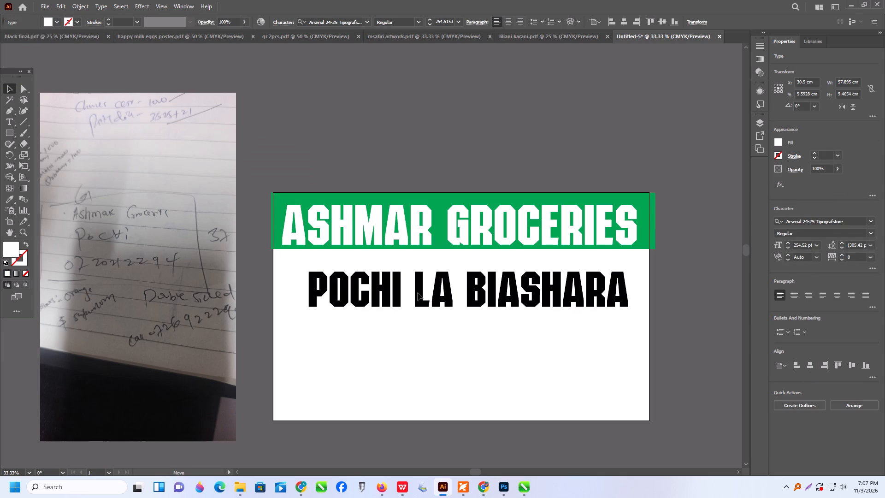
{"action": "left_click_drag", "start_coordinate": [418, 293], "coordinate": [417, 295]}
{"action": "left_click", "coordinate": [58, 22]}
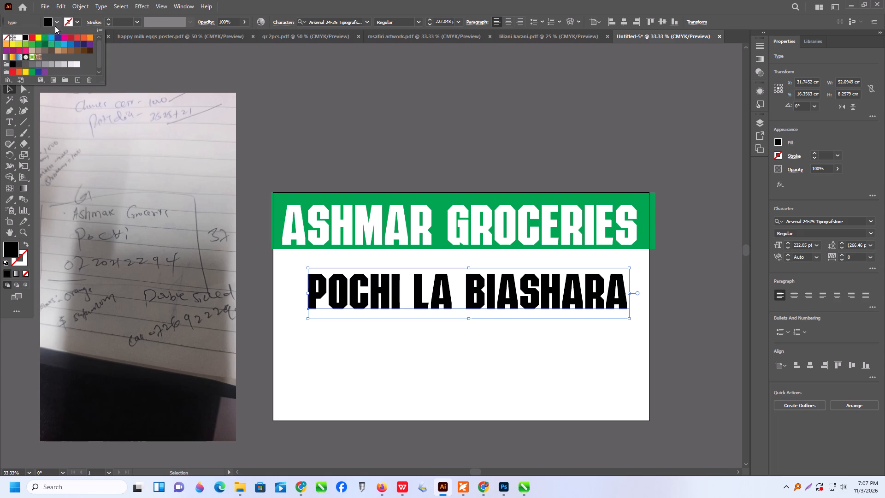
{"action": "left_click", "coordinate": [33, 35]}
{"action": "left_click", "coordinate": [359, 93]}
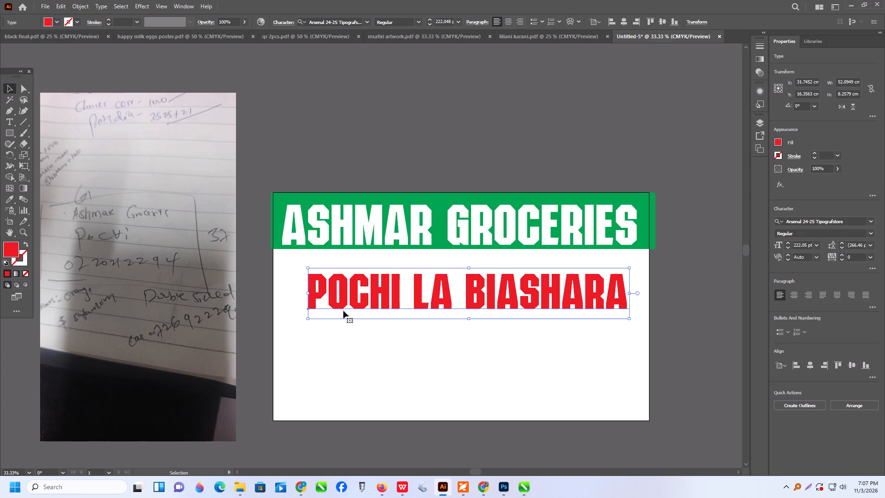
Switch to Chrome to look over the pochi la biashara sample images for layout reference, and return to Illustrator.
{"action": "left_click", "coordinate": [296, 490]}
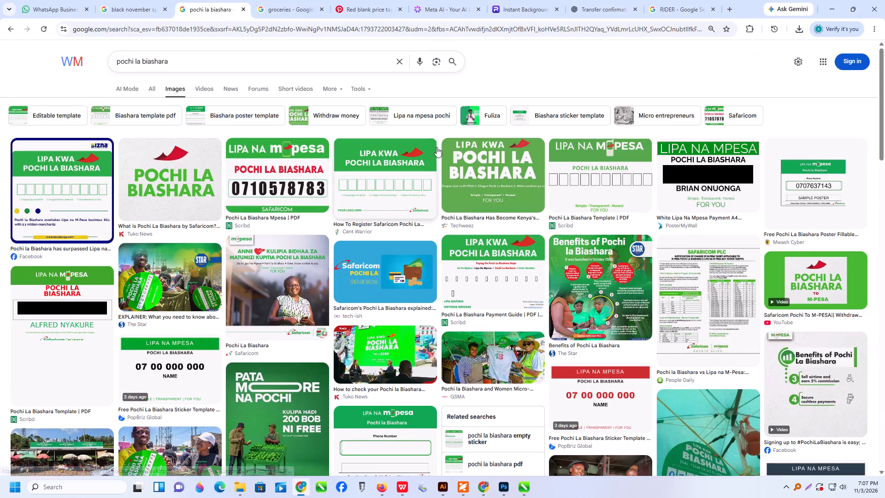
{"action": "left_click", "coordinate": [824, 6]}
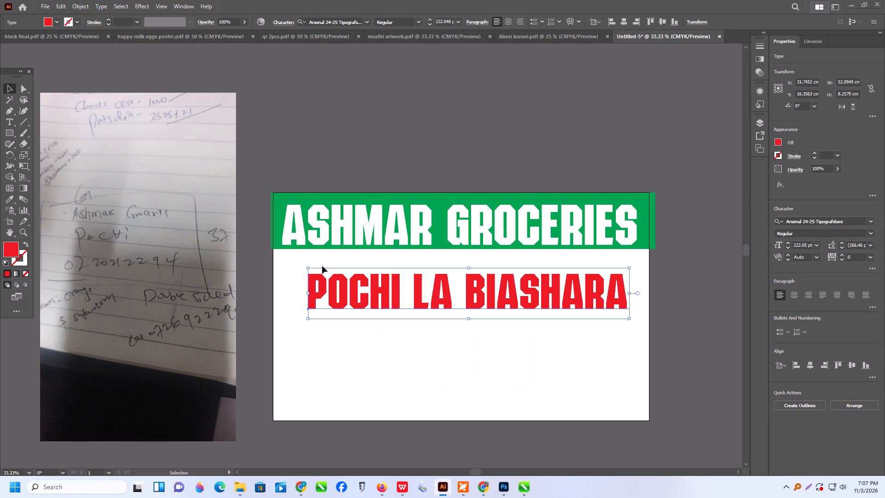
Draw a small red rectangle about 2.7 cm wide and 1.5 cm high just below the start of POCHI LA BIASHARA.
{"action": "scroll", "coordinate": [335, 270], "scroll_direction": "down", "scroll_amount": 1, "text": "alt"}
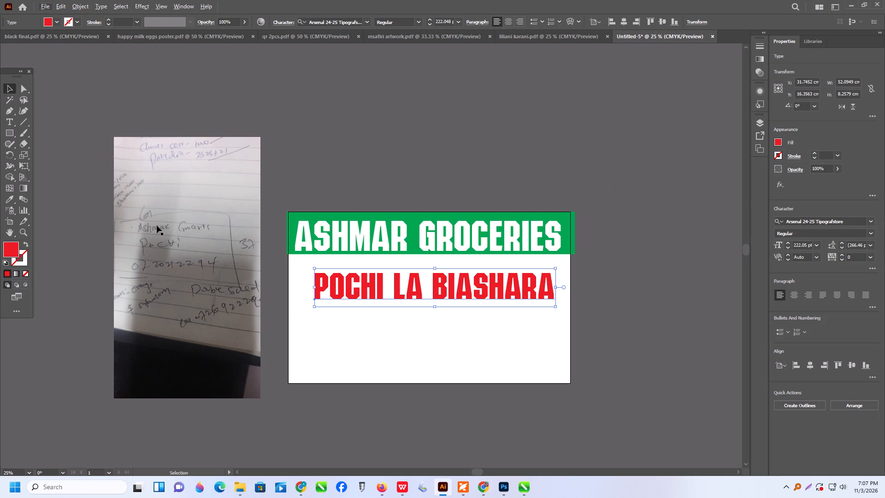
{"action": "left_click", "coordinate": [7, 130]}
{"action": "scroll", "coordinate": [332, 346], "scroll_direction": "up", "scroll_amount": 2}
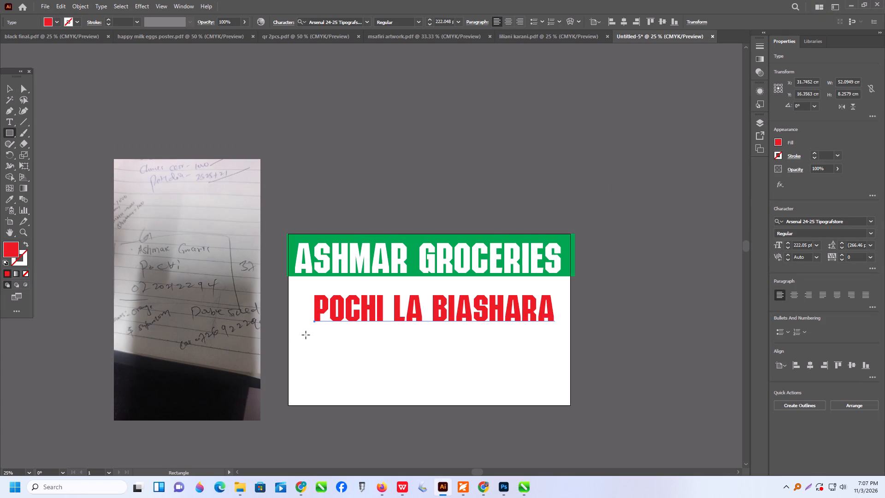
{"action": "left_click_drag", "start_coordinate": [302, 332], "coordinate": [322, 344]}
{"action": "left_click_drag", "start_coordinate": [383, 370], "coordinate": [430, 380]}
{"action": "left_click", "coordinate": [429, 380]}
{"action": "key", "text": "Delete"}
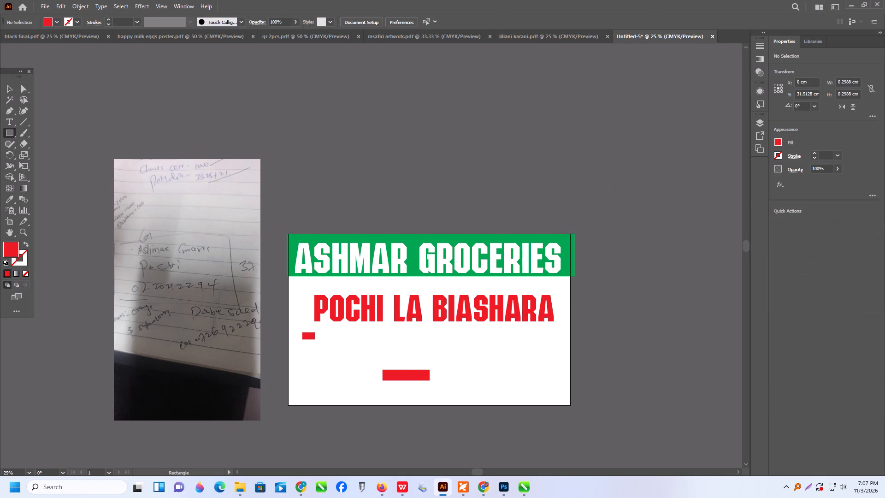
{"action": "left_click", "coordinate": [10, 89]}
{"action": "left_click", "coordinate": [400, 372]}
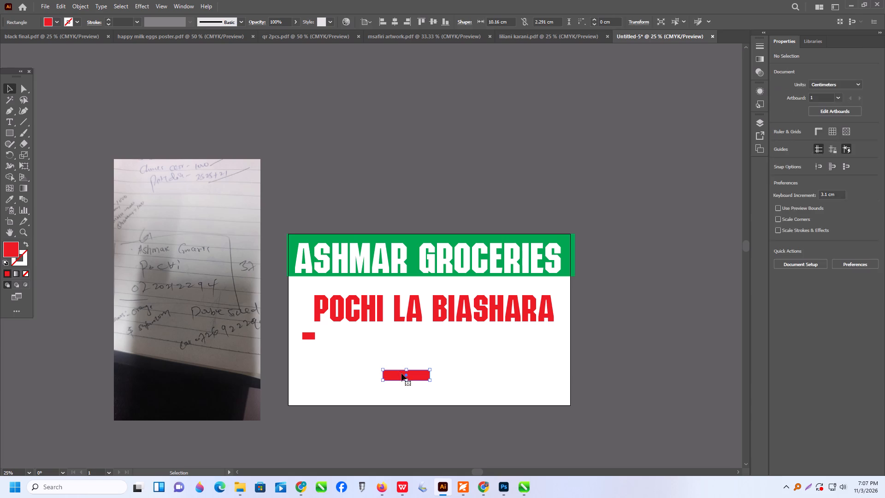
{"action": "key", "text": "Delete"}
Enlarge the small red rectangle below POCHI LA BIASHARA to about 54.7 cm wide and 10.6 cm high.
{"action": "left_click", "coordinate": [314, 335]}
{"action": "left_click_drag", "start_coordinate": [315, 340], "coordinate": [329, 347]}
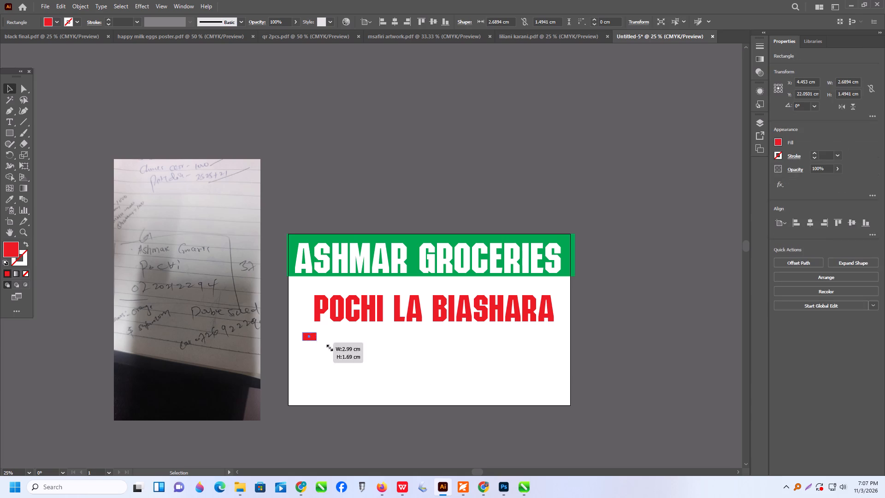
{"action": "left_click_drag", "start_coordinate": [329, 347], "coordinate": [449, 393]}
{"action": "left_click", "coordinate": [449, 393]}
{"action": "left_click_drag", "start_coordinate": [448, 362], "coordinate": [472, 360]}
{"action": "left_click_drag", "start_coordinate": [509, 354], "coordinate": [537, 354]}
{"action": "left_click", "coordinate": [468, 363]}
{"action": "left_click", "coordinate": [439, 362]}
{"action": "left_click_drag", "start_coordinate": [468, 362], "coordinate": [469, 362]}
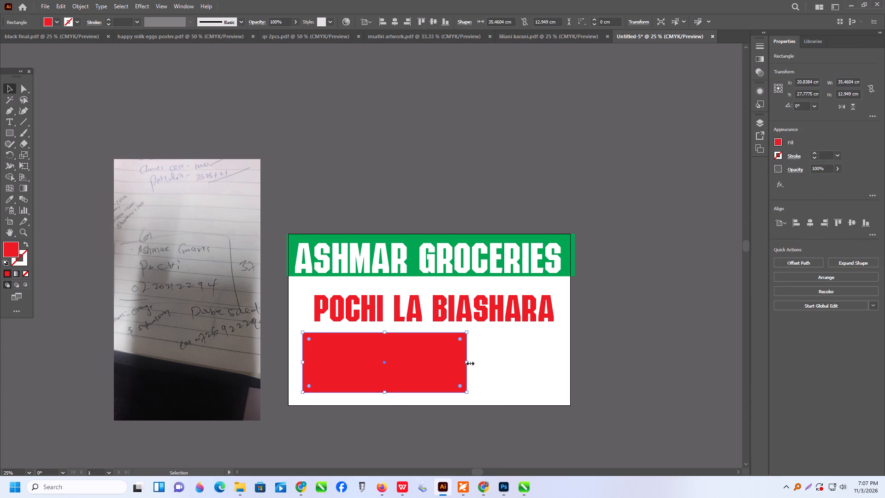
{"action": "left_click_drag", "start_coordinate": [469, 362], "coordinate": [598, 356]}
{"action": "left_click_drag", "start_coordinate": [599, 356], "coordinate": [571, 358]}
{"action": "left_click_drag", "start_coordinate": [592, 362], "coordinate": [569, 362]}
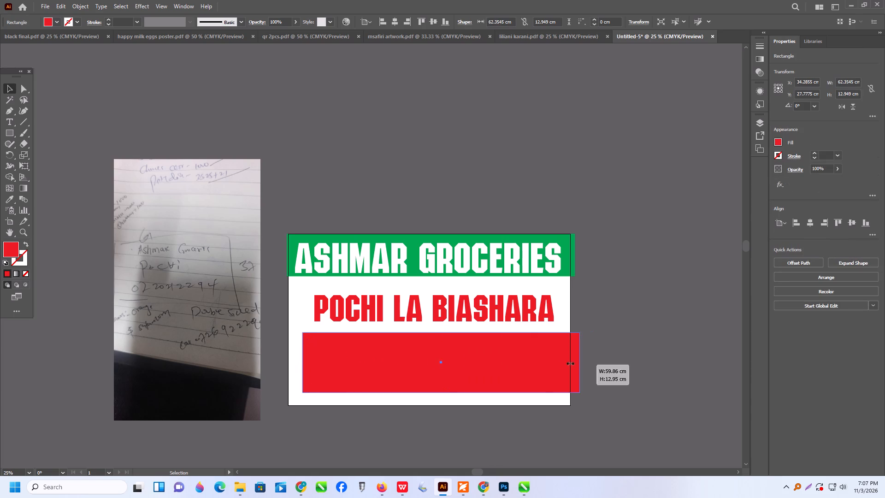
{"action": "left_click_drag", "start_coordinate": [569, 362], "coordinate": [555, 363]}
{"action": "left_click", "coordinate": [555, 363]}
{"action": "left_click_drag", "start_coordinate": [429, 393], "coordinate": [429, 382]}
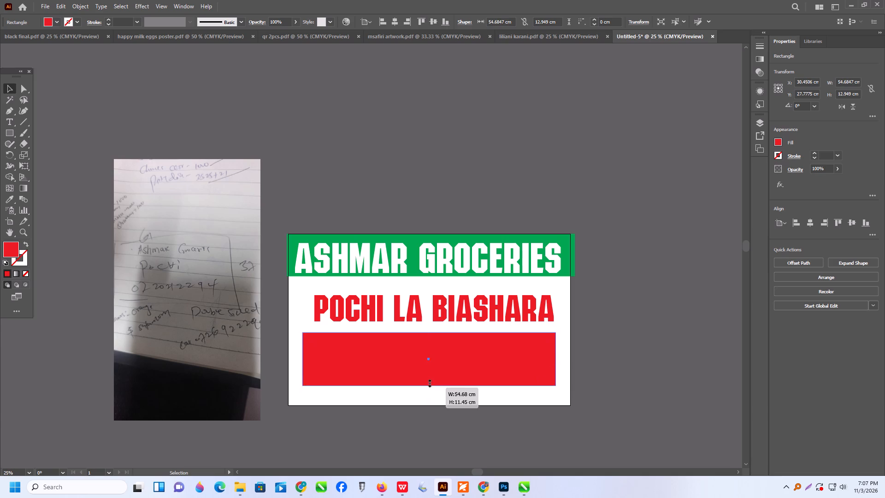
{"action": "left_click_drag", "start_coordinate": [429, 382], "coordinate": [429, 381]}
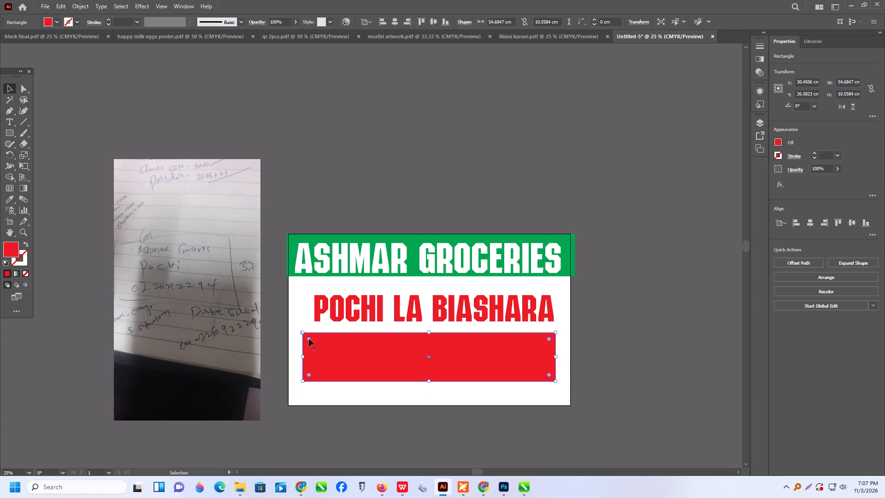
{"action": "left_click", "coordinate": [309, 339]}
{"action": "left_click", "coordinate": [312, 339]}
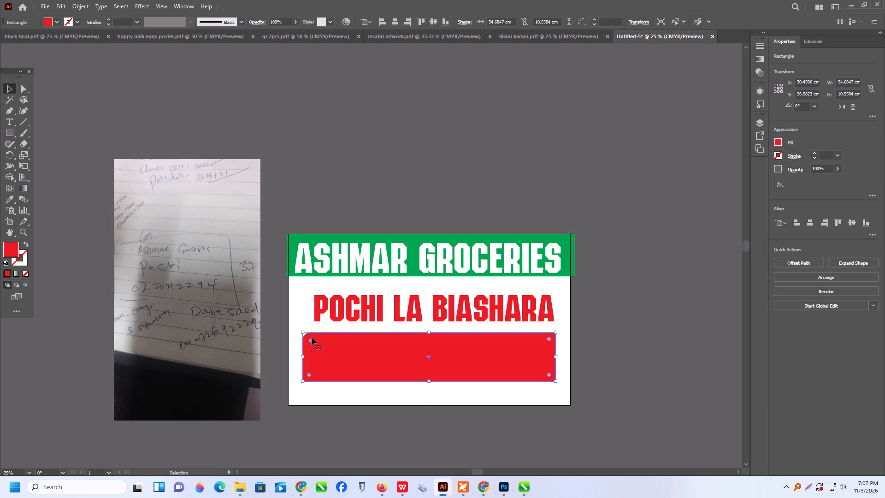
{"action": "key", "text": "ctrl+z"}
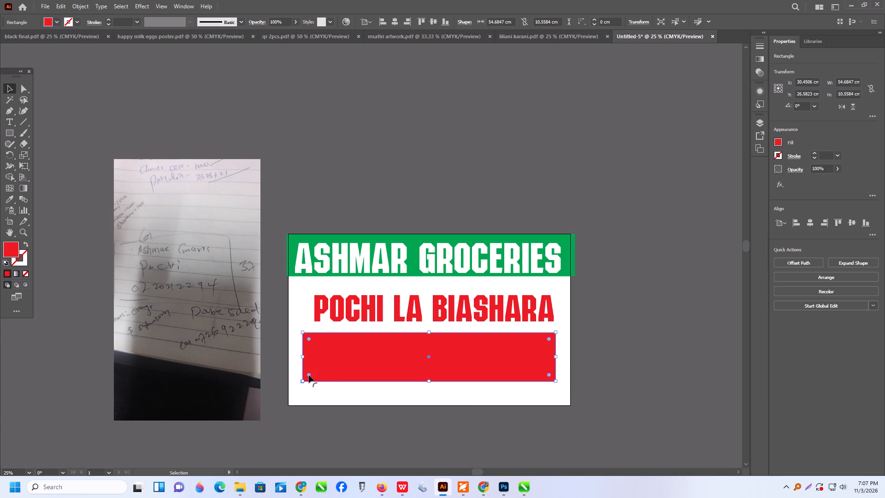
Round all four corners of the red rectangle to a radius of about 1.5 cm.
{"action": "left_click", "coordinate": [309, 375]}
Move the POCHI LA BIASHARA text up closer to the green band and centre it horizontally on the artboard.
{"action": "left_click_drag", "start_coordinate": [456, 307], "coordinate": [456, 307]}
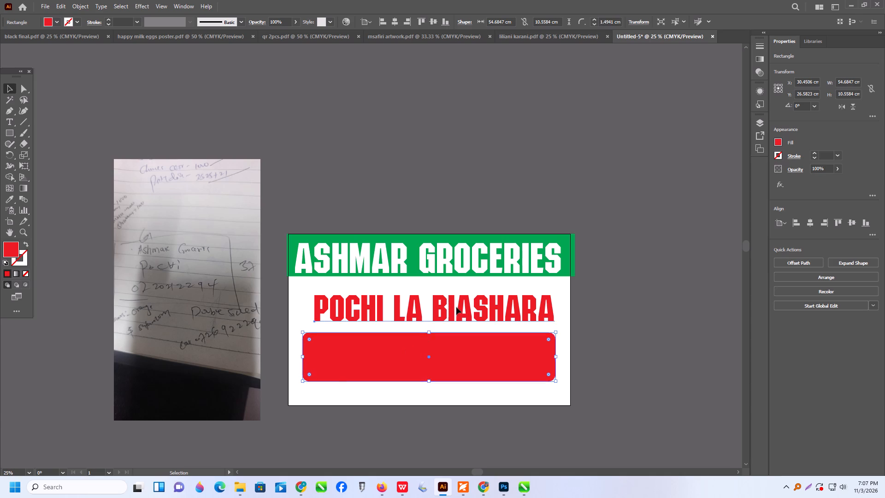
{"action": "left_click_drag", "start_coordinate": [456, 307], "coordinate": [448, 300]}
{"action": "left_click", "coordinate": [448, 299]}
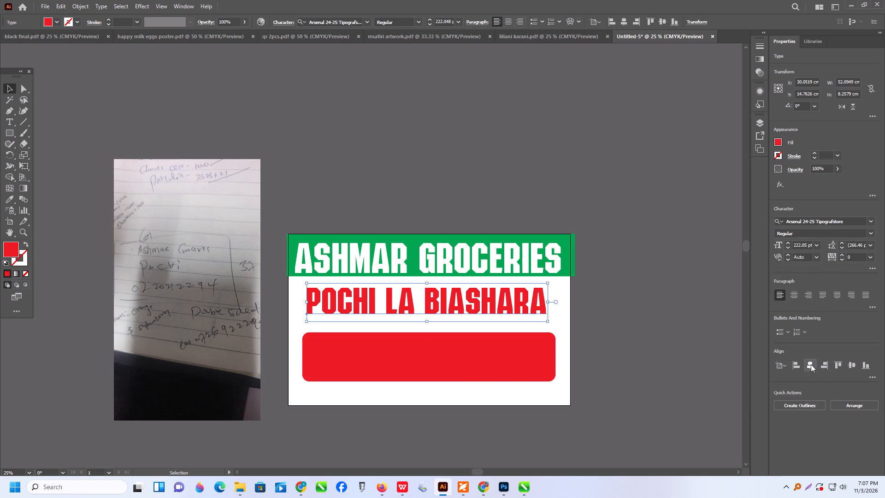
{"action": "left_click", "coordinate": [811, 364]}
Move the rounded red rectangle up beneath POCHI LA BIASHARA, widen it to about 58.1 cm and centre it horizontally on the artboard.
{"action": "left_click_drag", "start_coordinate": [465, 369], "coordinate": [466, 359]}
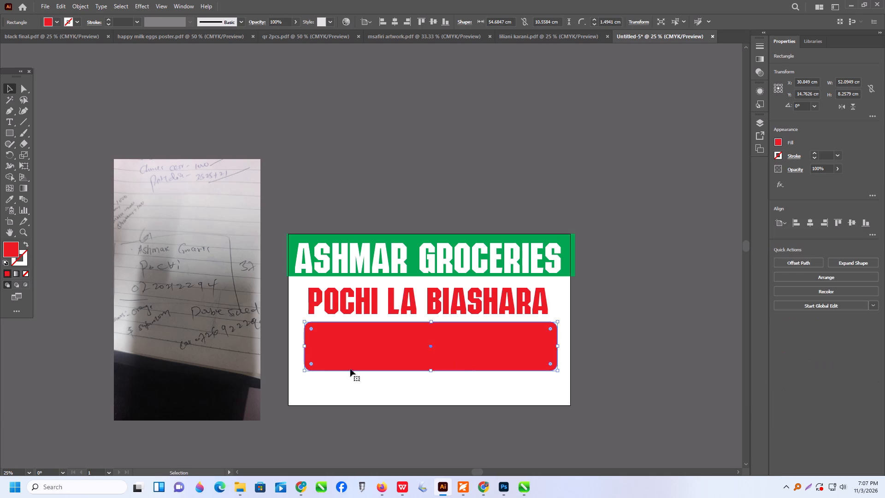
{"action": "left_click_drag", "start_coordinate": [303, 348], "coordinate": [295, 349]}
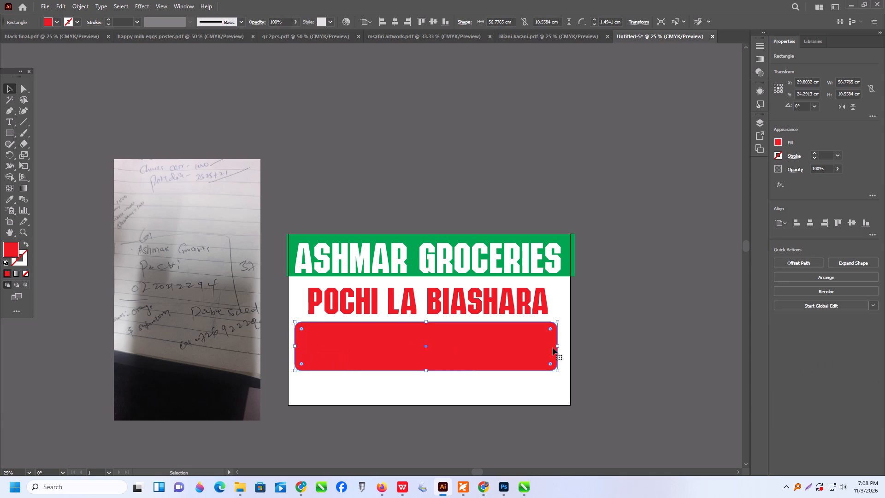
{"action": "left_click_drag", "start_coordinate": [558, 345], "coordinate": [563, 345]}
{"action": "left_click", "coordinate": [564, 345]}
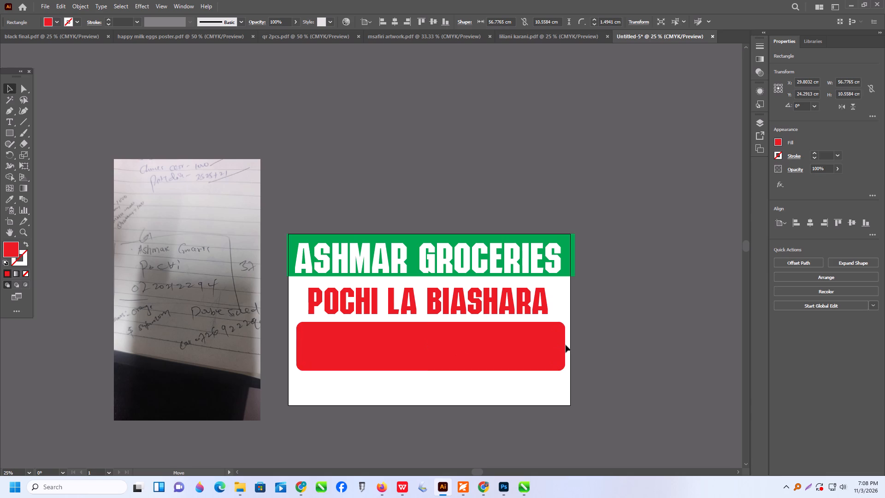
{"action": "left_click", "coordinate": [809, 225]}
{"action": "left_click", "coordinate": [691, 245]}
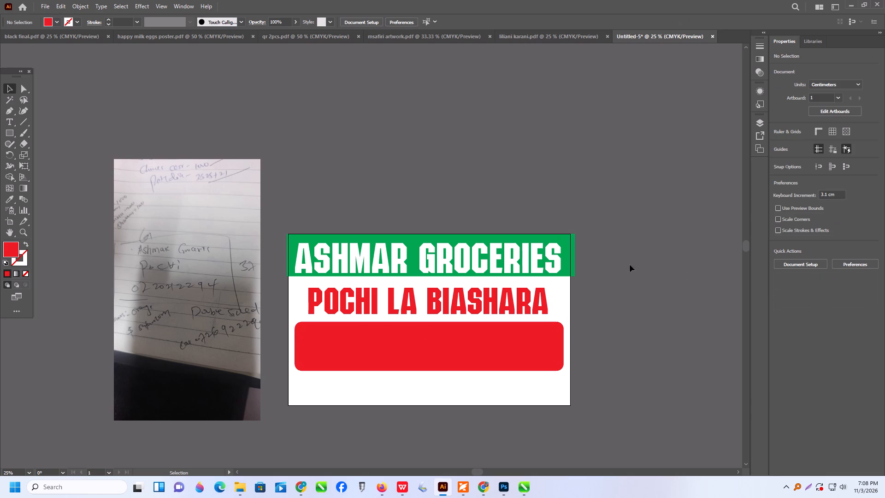
Centre the green band behind the heading horizontally on the artboard.
{"action": "scroll", "coordinate": [558, 243], "scroll_direction": "up", "scroll_amount": 1, "text": "alt"}
{"action": "left_click", "coordinate": [580, 246]}
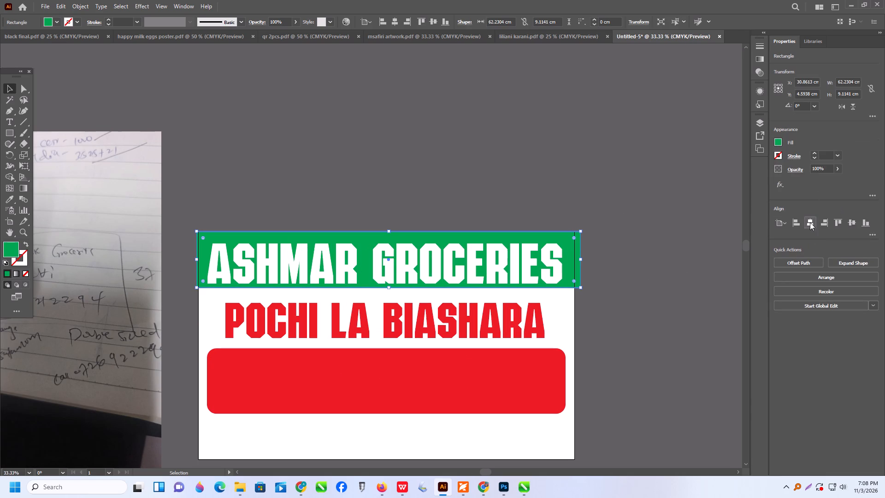
{"action": "left_click", "coordinate": [809, 222]}
{"action": "left_click", "coordinate": [637, 234]}
Give the rounded rectangle a 4 pt outline and remove its red fill.
{"action": "scroll", "coordinate": [449, 351], "scroll_direction": "down", "scroll_amount": 2, "text": "alt"}
{"action": "left_click", "coordinate": [435, 363]}
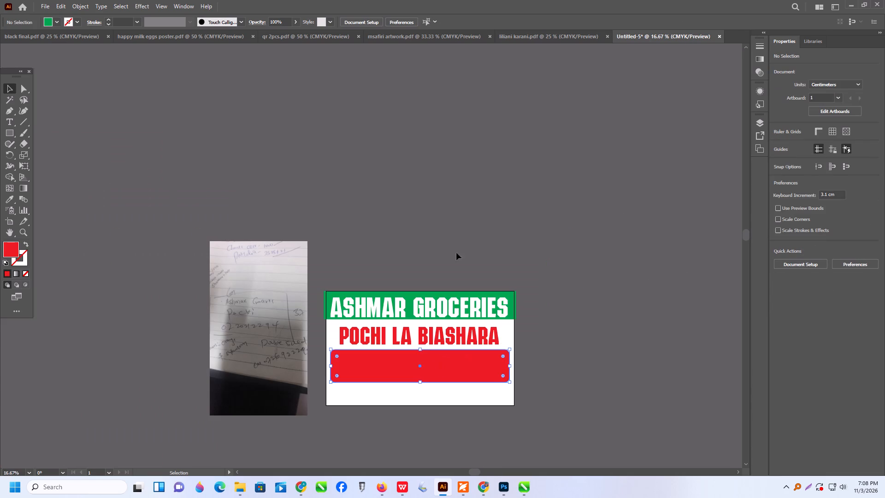
{"action": "triple_click", "coordinate": [814, 153]}
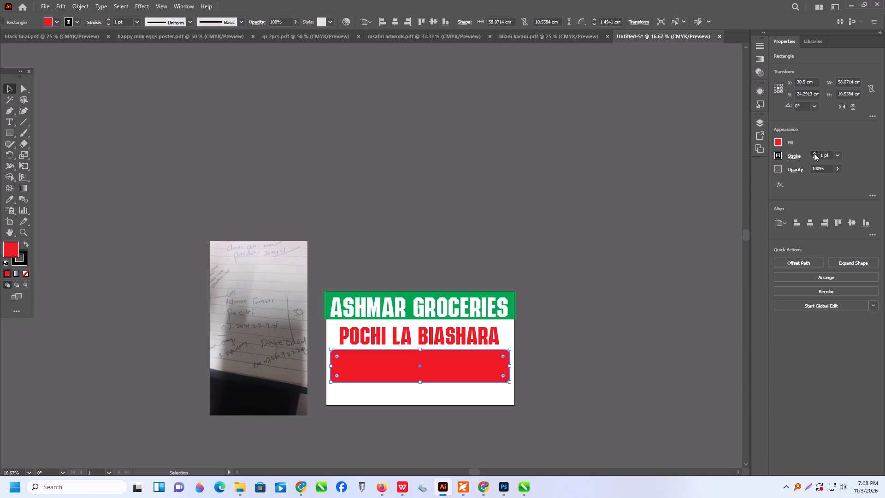
{"action": "left_click", "coordinate": [814, 153]}
{"action": "left_click", "coordinate": [25, 275]}
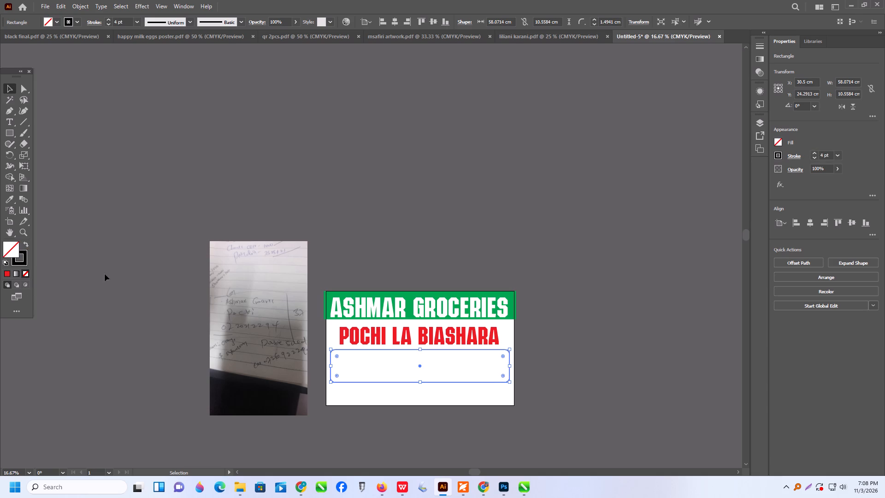
Colour the rounded rectangle's outline dark green.
{"action": "double_click", "coordinate": [19, 261]}
{"action": "triple_click", "coordinate": [19, 261]}
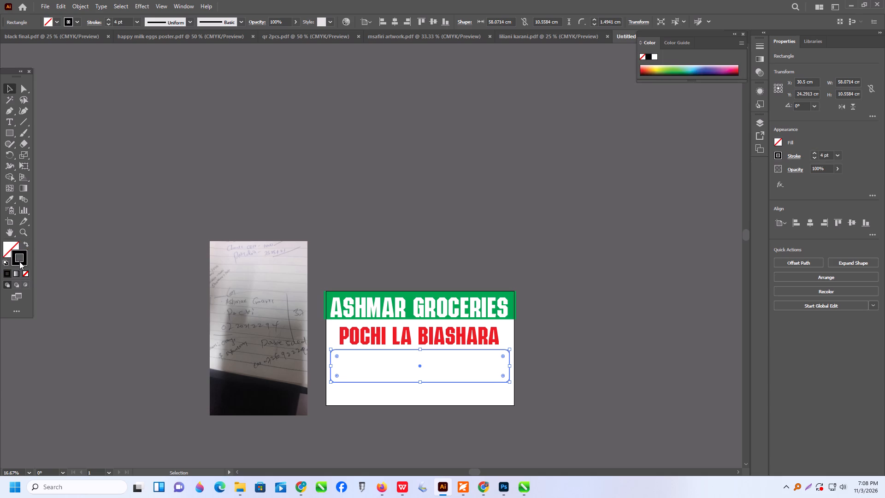
{"action": "left_click_drag", "start_coordinate": [205, 436], "coordinate": [203, 425]}
{"action": "left_click_drag", "start_coordinate": [183, 427], "coordinate": [186, 382]}
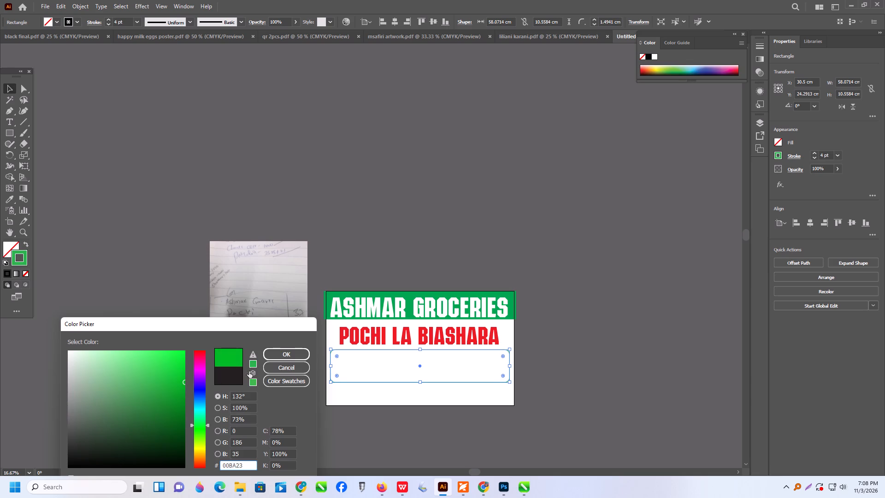
{"action": "left_click_drag", "start_coordinate": [168, 409], "coordinate": [177, 420]}
{"action": "left_click", "coordinate": [177, 420]}
{"action": "left_click", "coordinate": [280, 354]}
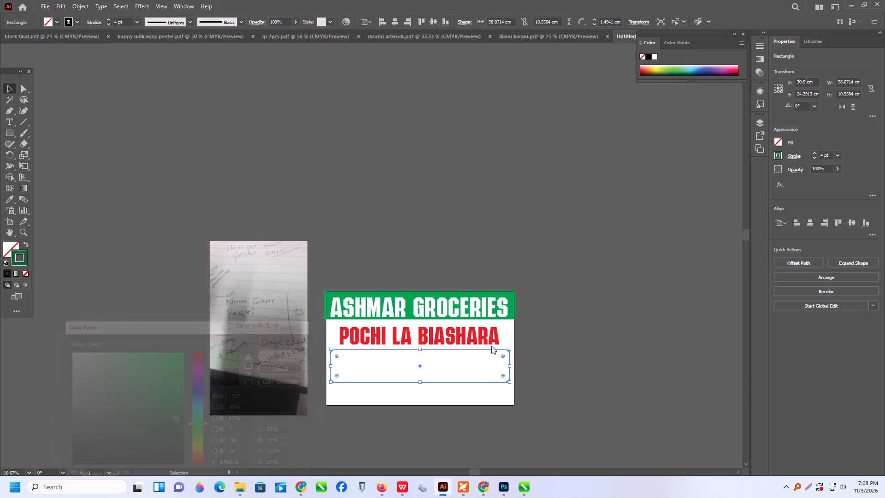
Thicken the rounded rectangle's green outline to 13 pt.
{"action": "triple_click", "coordinate": [813, 153]}
{"action": "triple_click", "coordinate": [813, 153]}
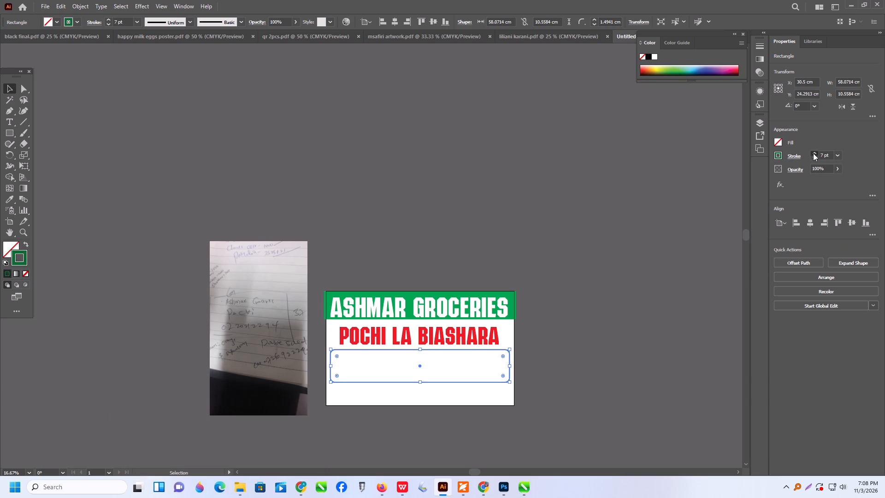
{"action": "triple_click", "coordinate": [813, 153]}
{"action": "left_click", "coordinate": [617, 245]}
{"action": "scroll", "coordinate": [401, 403], "scroll_direction": "up", "scroll_amount": 2, "text": "alt"}
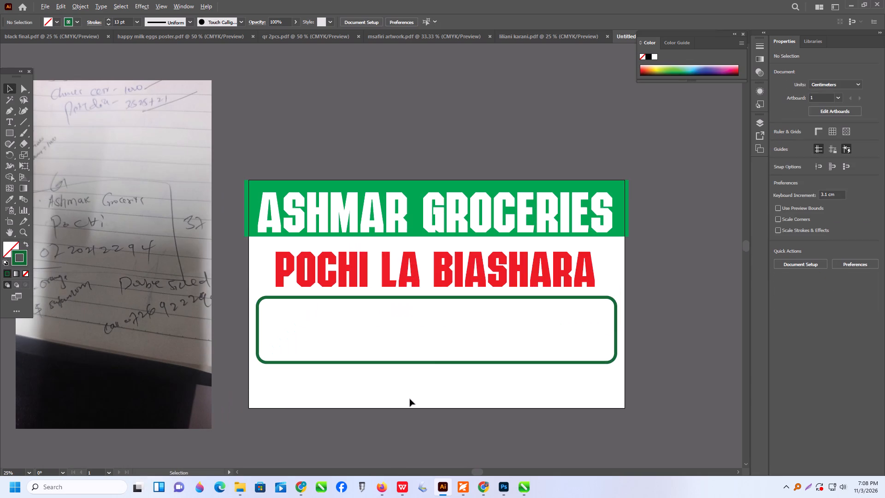
Change the heading band's fill to the darker green 0C7A3E.
{"action": "left_click", "coordinate": [248, 221]}
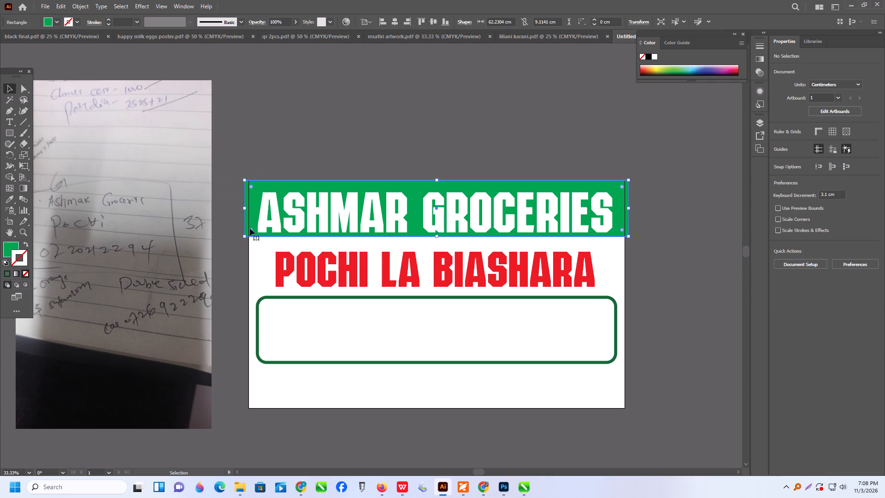
{"action": "left_click", "coordinate": [1, 249]}
{"action": "double_click", "coordinate": [6, 249]}
{"action": "triple_click", "coordinate": [6, 249]}
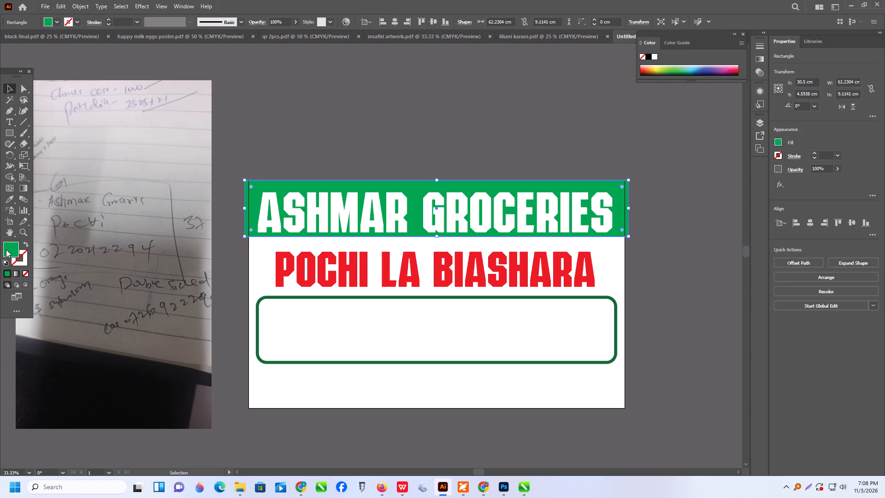
{"action": "left_click", "coordinate": [173, 439]}
{"action": "left_click_drag", "start_coordinate": [175, 439], "coordinate": [180, 443]}
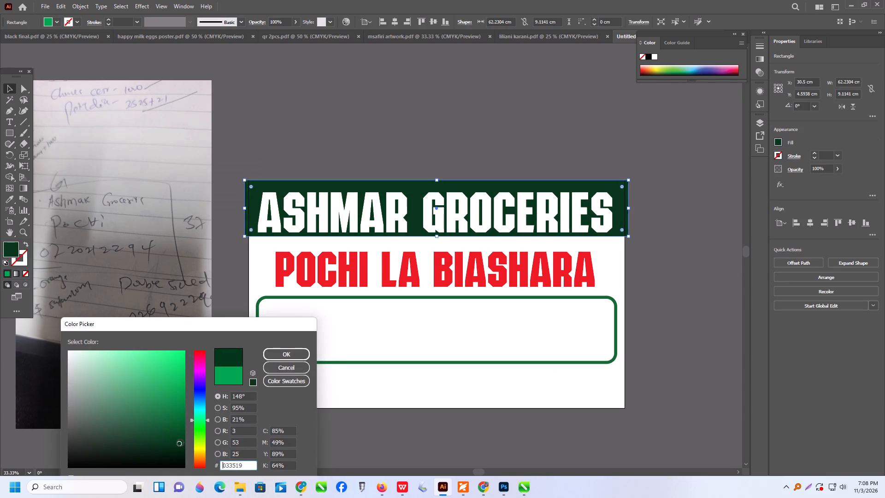
{"action": "left_click_drag", "start_coordinate": [180, 442], "coordinate": [171, 438]}
{"action": "left_click_drag", "start_coordinate": [169, 436], "coordinate": [174, 411]}
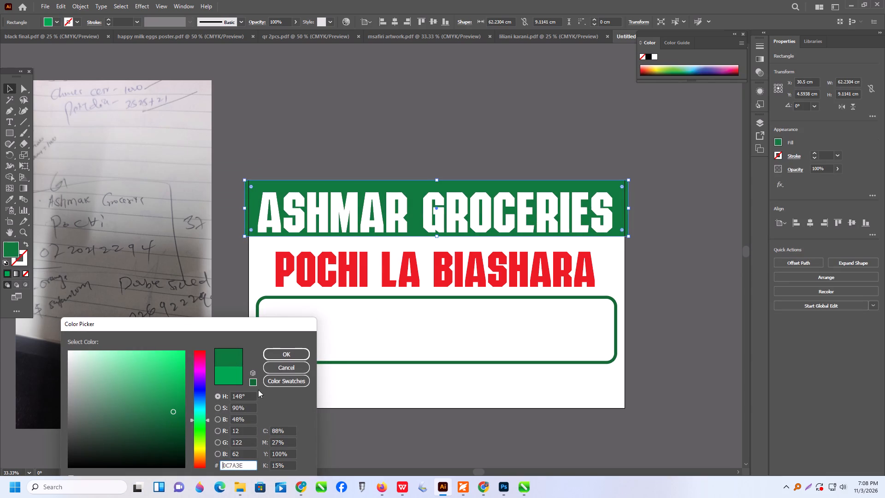
{"action": "left_click", "coordinate": [296, 352]}
{"action": "left_click", "coordinate": [490, 408]}
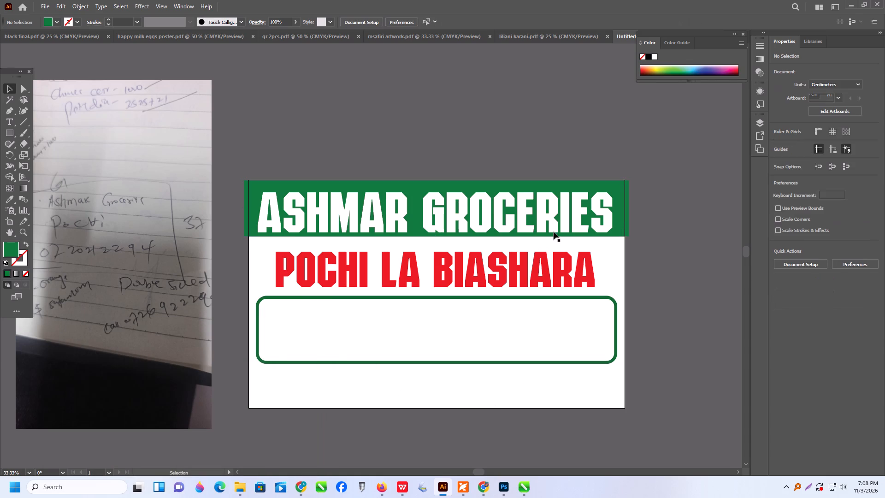
Move the ASHMAR GROCERIES heading slightly higher within the green band.
{"action": "scroll", "coordinate": [555, 227], "scroll_direction": "up", "scroll_amount": 1, "text": "alt"}
{"action": "left_click", "coordinate": [548, 224]}
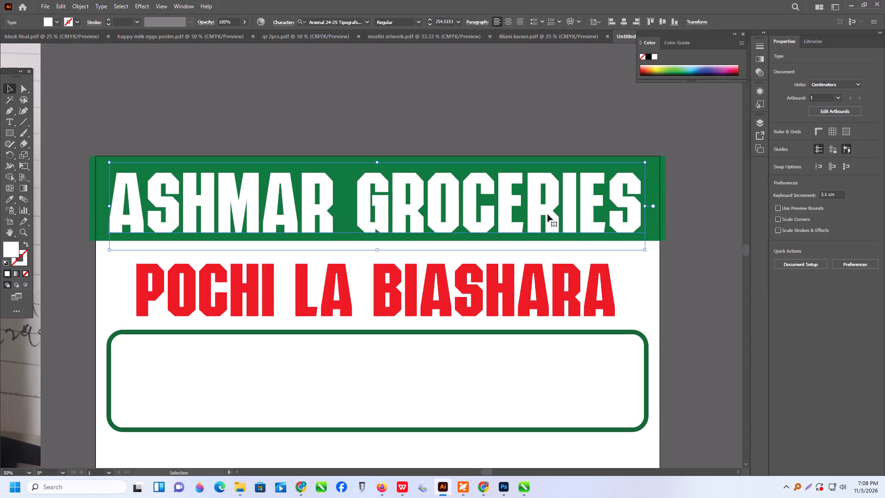
{"action": "left_click_drag", "start_coordinate": [555, 219], "coordinate": [559, 213]}
Nudge the POCHI LA BIASHARA text slightly upward and centre it horizontally on the artboard.
{"action": "scroll", "coordinate": [355, 333], "scroll_direction": "down", "scroll_amount": 1, "text": "alt"}
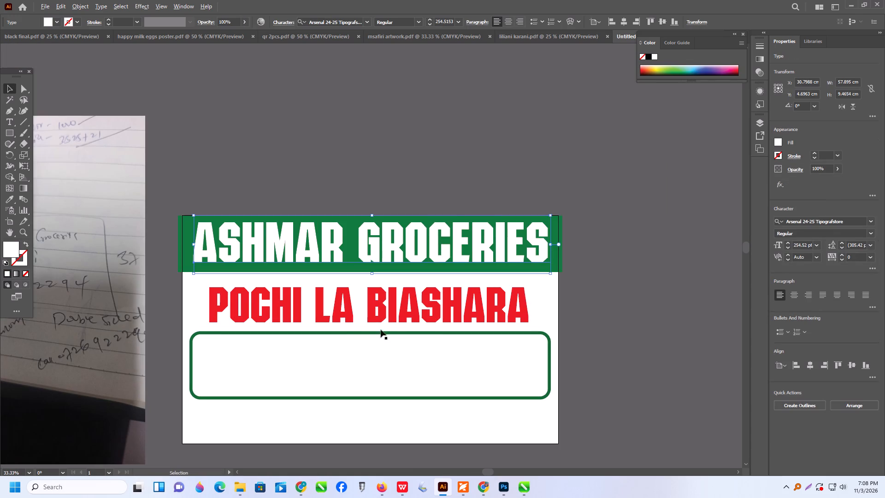
{"action": "left_click", "coordinate": [392, 312]}
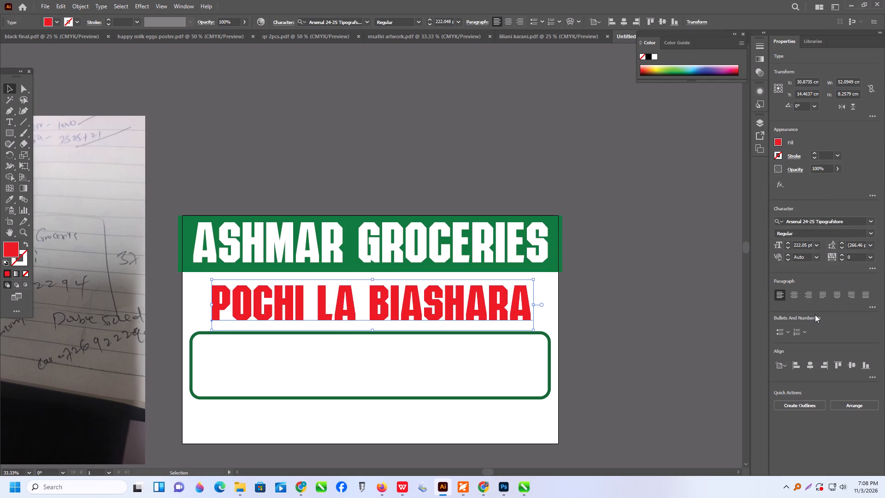
{"action": "left_click", "coordinate": [807, 369]}
{"action": "left_click", "coordinate": [633, 293]}
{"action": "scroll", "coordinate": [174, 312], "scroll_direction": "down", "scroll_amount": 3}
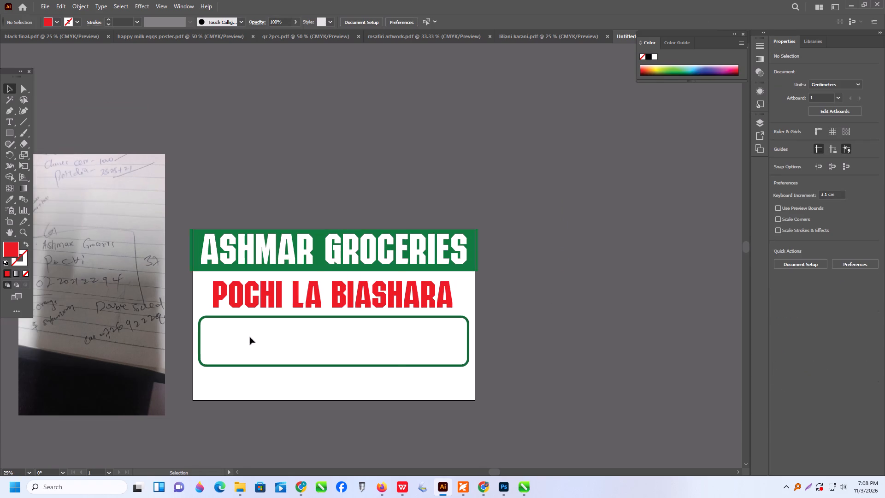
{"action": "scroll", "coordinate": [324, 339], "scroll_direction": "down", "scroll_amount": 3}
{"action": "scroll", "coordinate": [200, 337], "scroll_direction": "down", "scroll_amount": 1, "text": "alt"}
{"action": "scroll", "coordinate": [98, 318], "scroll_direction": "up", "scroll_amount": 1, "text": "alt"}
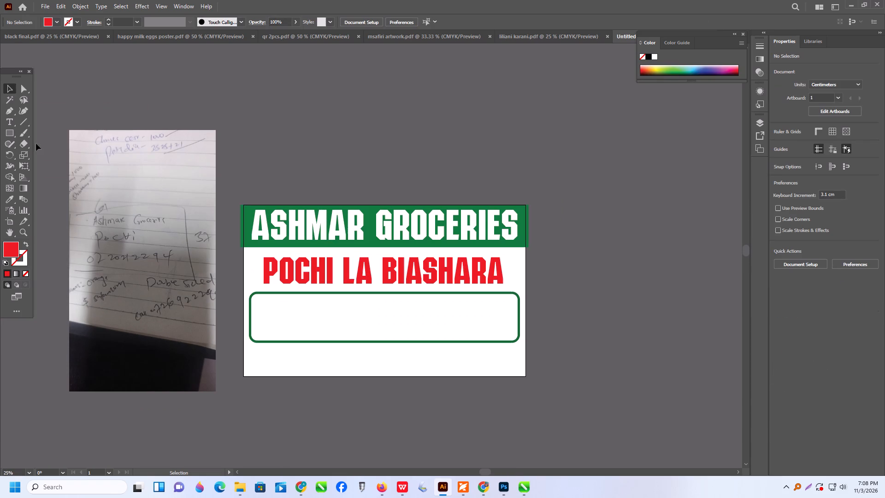
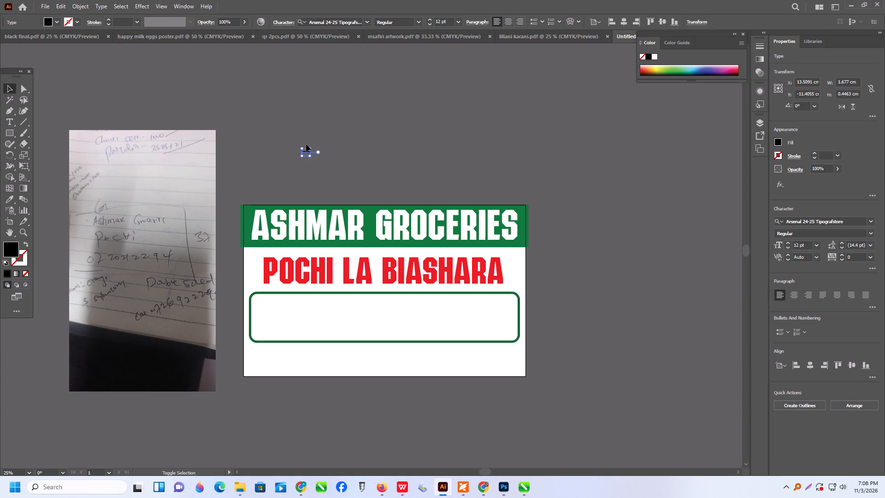
Enlarge the small payment number text proportionally to about 408 pt.
{"action": "left_click_drag", "start_coordinate": [312, 147], "coordinate": [381, 127], "text": "shift"}
{"action": "left_click", "coordinate": [740, 76], "text": "shift"}
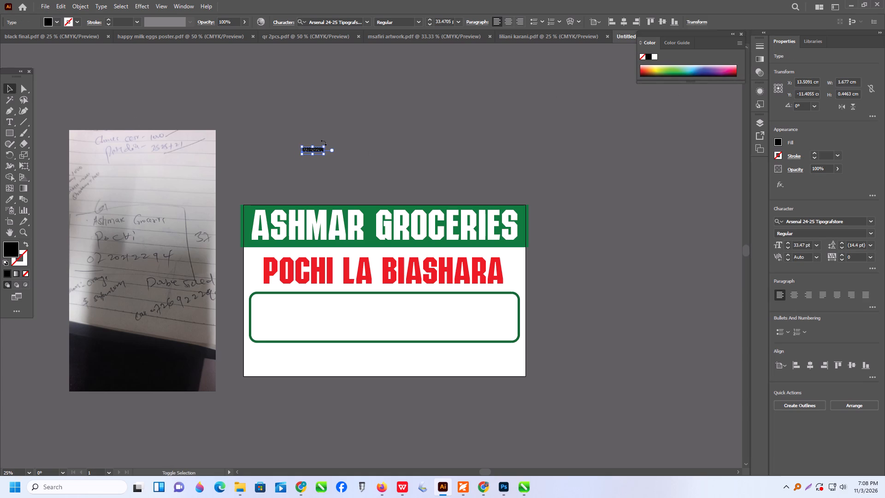
{"action": "left_click_drag", "start_coordinate": [323, 145], "coordinate": [359, 131], "text": "shift"}
{"action": "left_click", "coordinate": [677, 83], "text": "shift"}
{"action": "left_click_drag", "start_coordinate": [342, 152], "coordinate": [355, 158], "text": "shift"}
{"action": "left_click_drag", "start_coordinate": [723, 209], "coordinate": [708, 204], "text": "shift"}
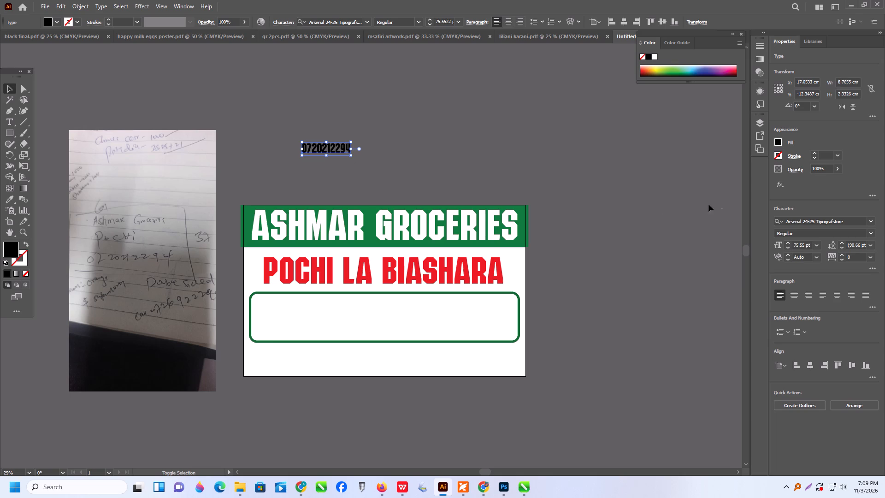
{"action": "left_click_drag", "start_coordinate": [708, 204], "coordinate": [716, 207], "text": "shift"}
{"action": "left_click_drag", "start_coordinate": [351, 155], "coordinate": [356, 157], "text": "shift"}
{"action": "left_click_drag", "start_coordinate": [669, 207], "coordinate": [662, 206], "text": "shift"}
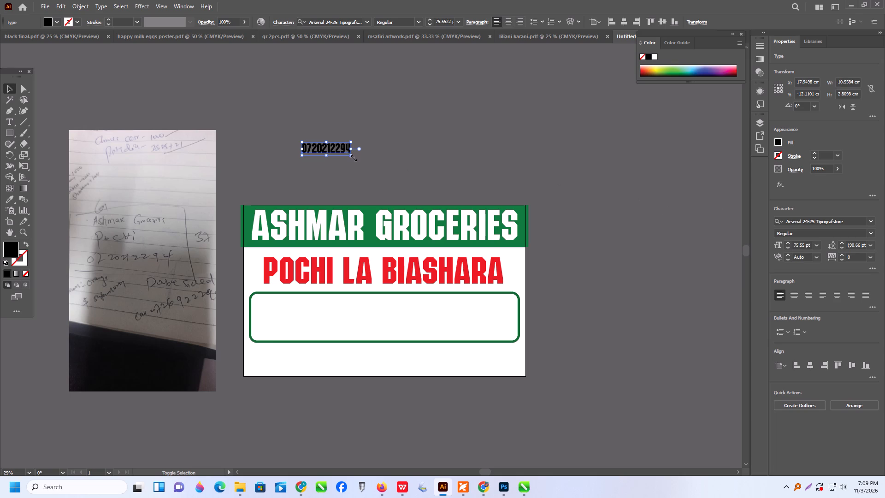
{"action": "left_click", "coordinate": [351, 156], "text": "shift"}
{"action": "left_click_drag", "start_coordinate": [352, 156], "coordinate": [566, 231], "text": "shift"}
{"action": "left_click", "coordinate": [566, 231], "text": "shift"}
Move the enlarged payment number over the green rounded frame below POCHI LA BIASHARA.
{"action": "left_click_drag", "start_coordinate": [447, 168], "coordinate": [523, 303]}
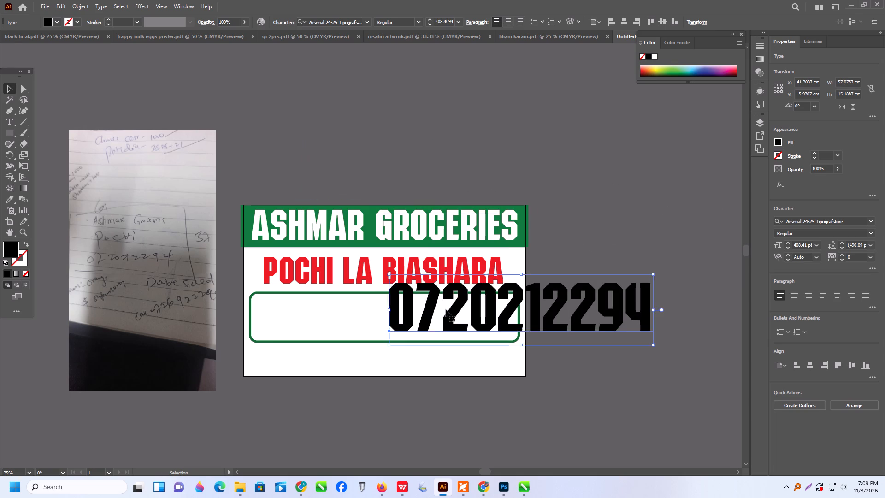
{"action": "left_click_drag", "start_coordinate": [435, 313], "coordinate": [426, 315]}
{"action": "left_click_drag", "start_coordinate": [428, 316], "coordinate": [440, 316]}
{"action": "left_click_drag", "start_coordinate": [506, 314], "coordinate": [504, 319]}
{"action": "left_click_drag", "start_coordinate": [469, 325], "coordinate": [361, 332]}
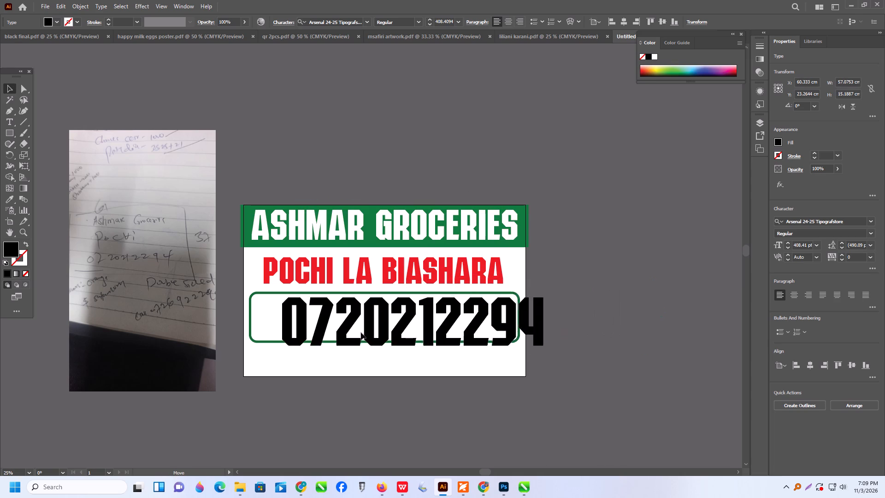
{"action": "left_click_drag", "start_coordinate": [361, 332], "coordinate": [351, 328]}
Scale the payment number down to about 384 pt.
{"action": "left_click_drag", "start_coordinate": [537, 358], "coordinate": [529, 351], "text": "shift"}
{"action": "left_click", "coordinate": [497, 344], "text": "shift"}
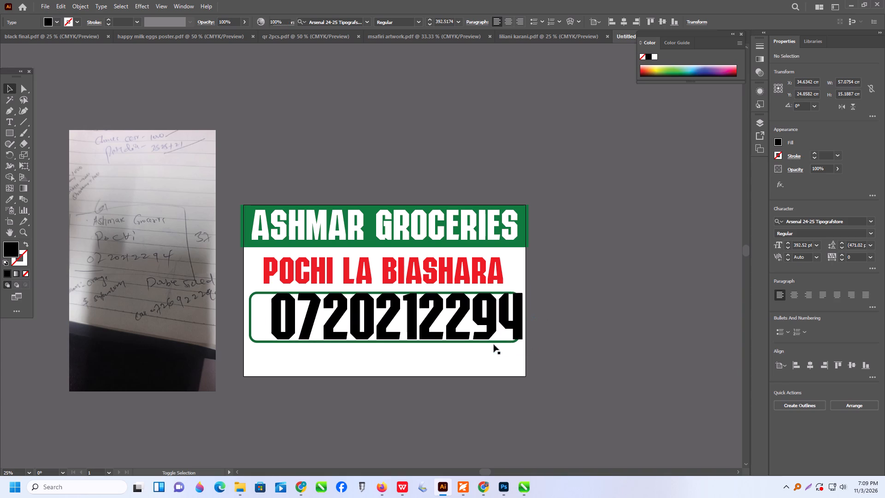
{"action": "left_click", "coordinate": [494, 344], "text": "shift"}
{"action": "left_click", "coordinate": [525, 352], "text": "shift"}
{"action": "left_click", "coordinate": [501, 345], "text": "shift"}
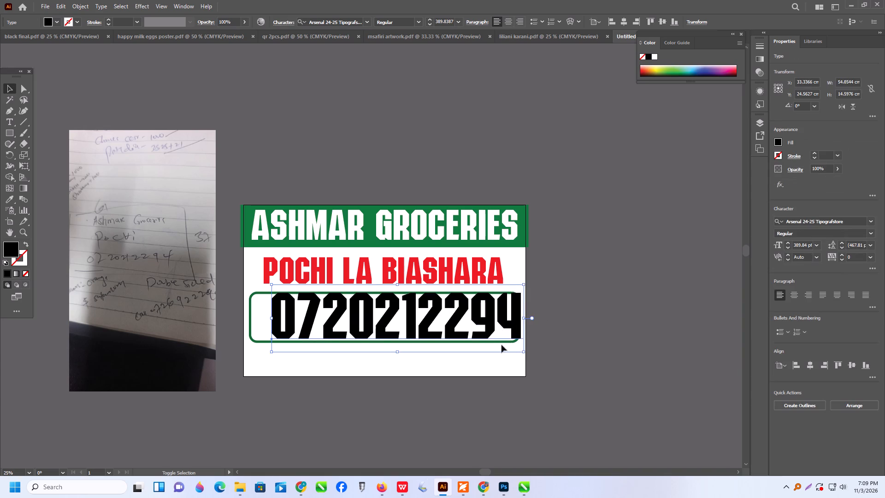
{"action": "left_click", "coordinate": [516, 334]}
{"action": "left_click", "coordinate": [523, 351], "text": "shift"}
{"action": "left_click_drag", "start_coordinate": [515, 348], "coordinate": [508, 344], "text": "shift"}
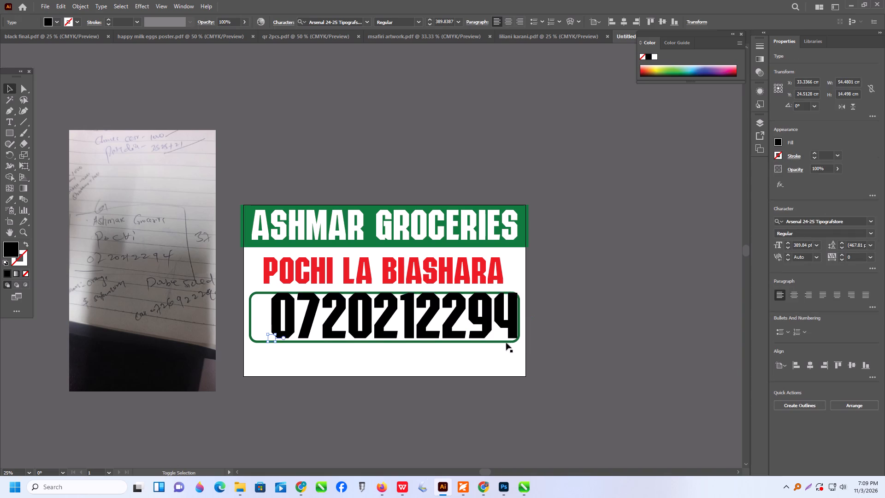
{"action": "left_click", "coordinate": [496, 339], "text": "shift"}
Fit the payment number inside the rounded frame, reducing it to about 344 pt and stretching its width to about 49.7 cm.
{"action": "left_click_drag", "start_coordinate": [493, 320], "coordinate": [480, 323]}
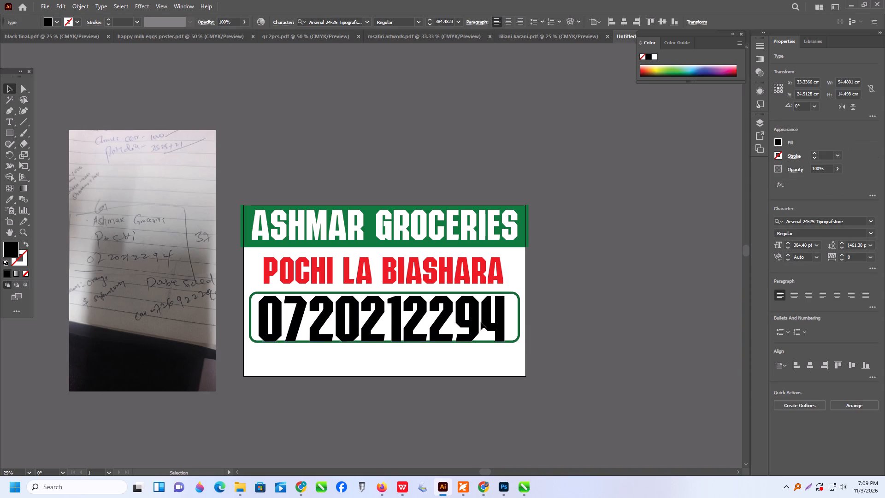
{"action": "left_click_drag", "start_coordinate": [506, 353], "coordinate": [493, 347], "text": "shift"}
{"action": "left_click", "coordinate": [491, 346], "text": "shift"}
{"action": "left_click_drag", "start_coordinate": [474, 320], "coordinate": [481, 321]}
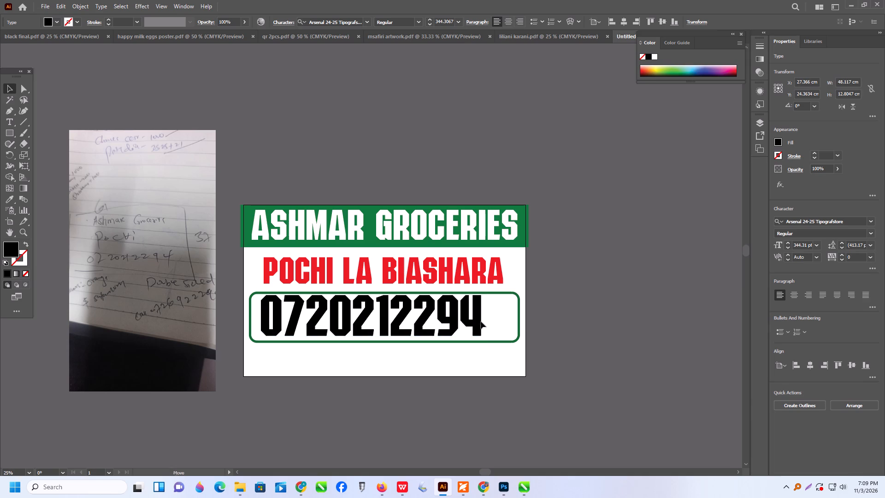
{"action": "left_click_drag", "start_coordinate": [481, 321], "coordinate": [479, 321]}
{"action": "left_click", "coordinate": [483, 323]}
{"action": "left_click_drag", "start_coordinate": [485, 316], "coordinate": [493, 317]}
{"action": "left_click", "coordinate": [501, 319]}
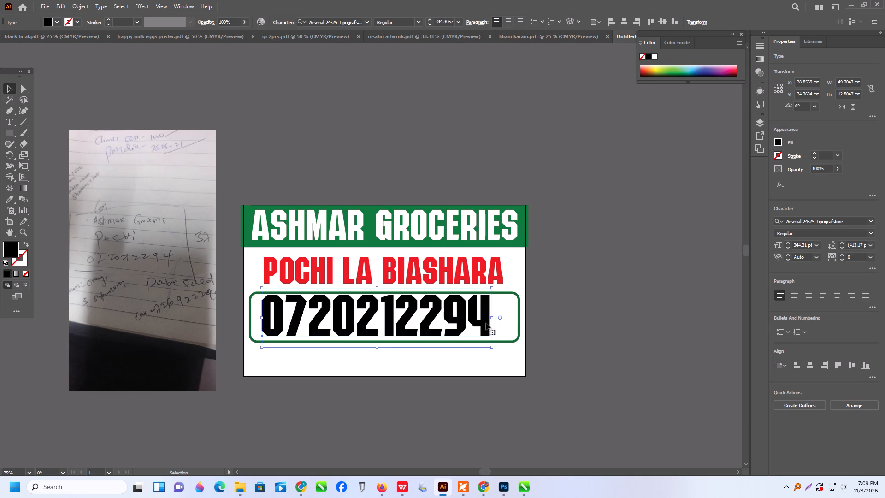
Reduce the payment number further to about 310 pt, leaving clear margins inside the rounded frame.
{"action": "left_click_drag", "start_coordinate": [491, 348], "coordinate": [485, 348], "text": "shift"}
{"action": "left_click", "coordinate": [482, 347], "text": "shift"}
{"action": "left_click", "coordinate": [466, 320]}
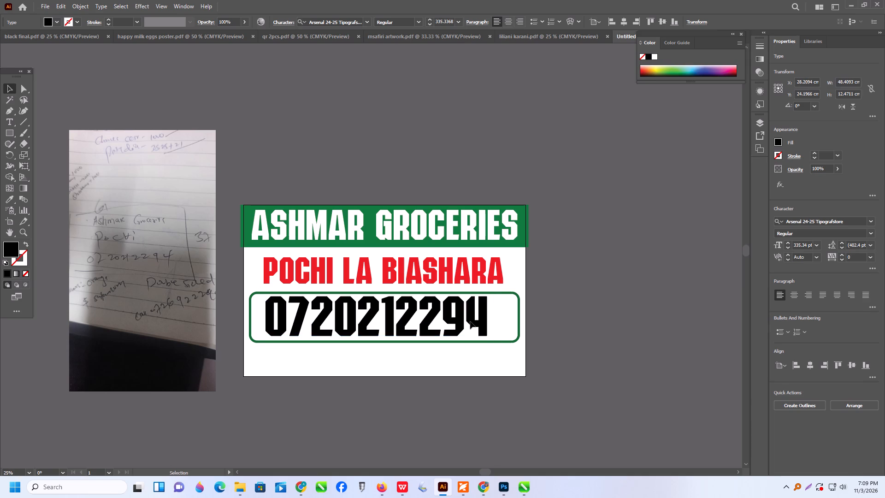
{"action": "left_click", "coordinate": [470, 321]}
{"action": "left_click_drag", "start_coordinate": [266, 288], "coordinate": [271, 294], "text": "shift"}
{"action": "left_click", "coordinate": [271, 294], "text": "shift"}
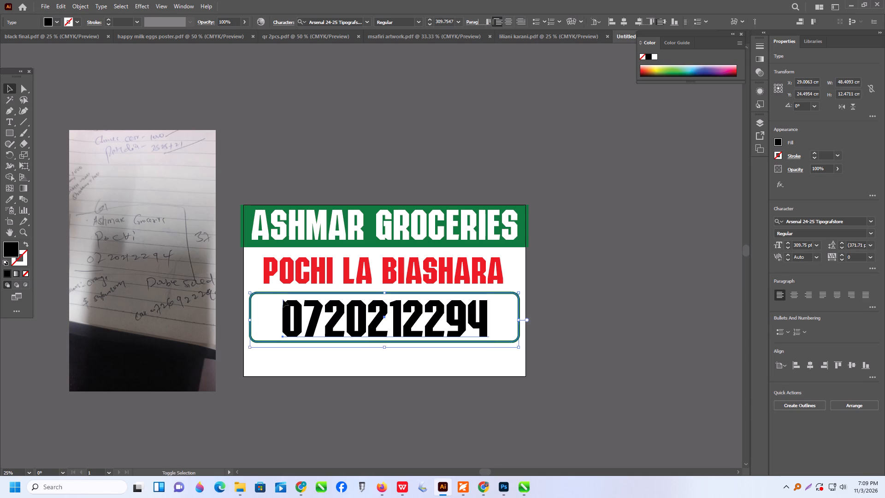
Undo the last change and shift the payment number slightly upward within the rounded frame.
{"action": "left_click", "coordinate": [340, 324]}
{"action": "key", "text": "ctrl+z"}
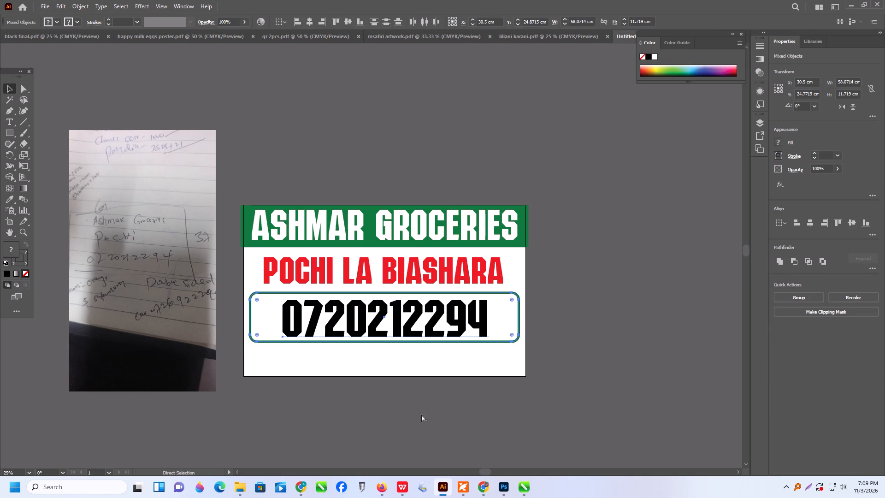
{"action": "left_click", "coordinate": [421, 415]}
{"action": "left_click", "coordinate": [327, 333]}
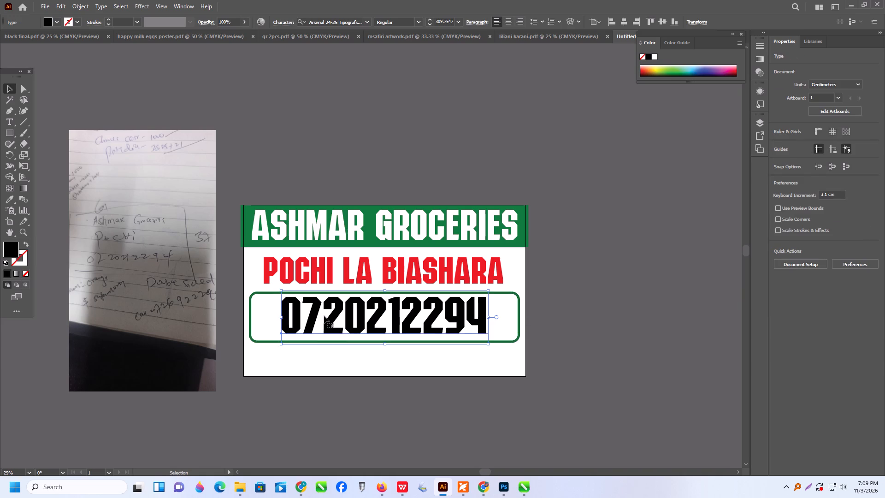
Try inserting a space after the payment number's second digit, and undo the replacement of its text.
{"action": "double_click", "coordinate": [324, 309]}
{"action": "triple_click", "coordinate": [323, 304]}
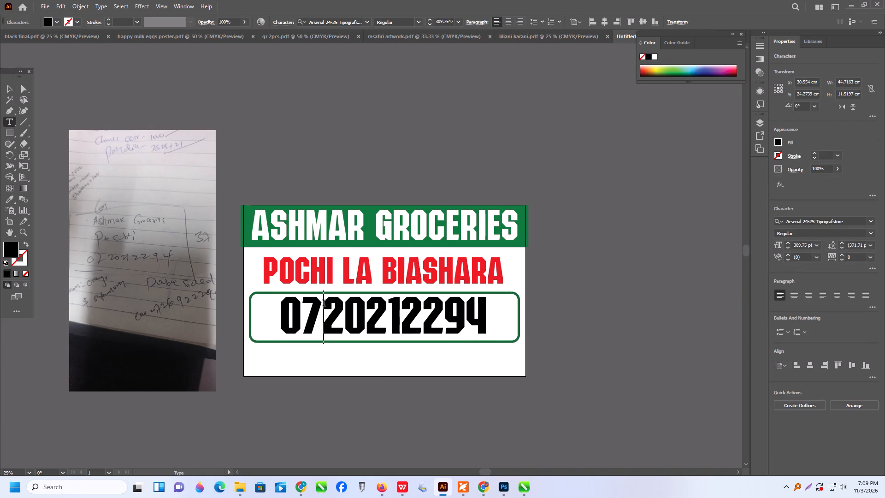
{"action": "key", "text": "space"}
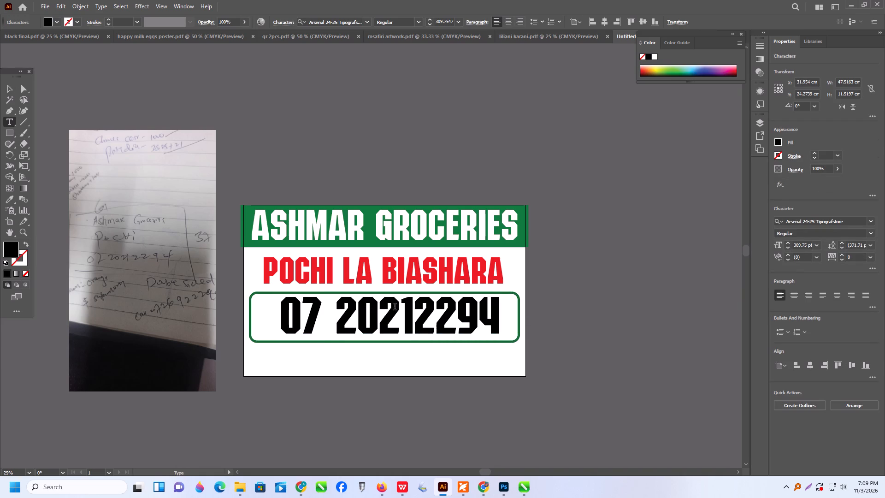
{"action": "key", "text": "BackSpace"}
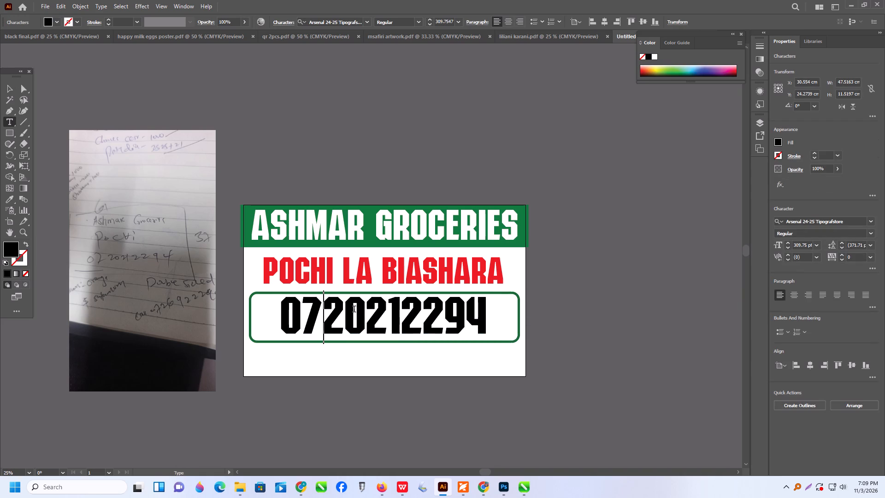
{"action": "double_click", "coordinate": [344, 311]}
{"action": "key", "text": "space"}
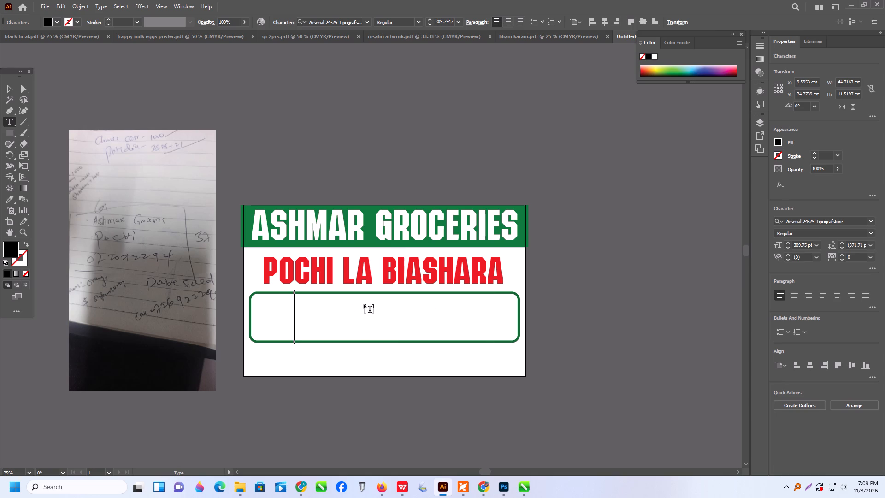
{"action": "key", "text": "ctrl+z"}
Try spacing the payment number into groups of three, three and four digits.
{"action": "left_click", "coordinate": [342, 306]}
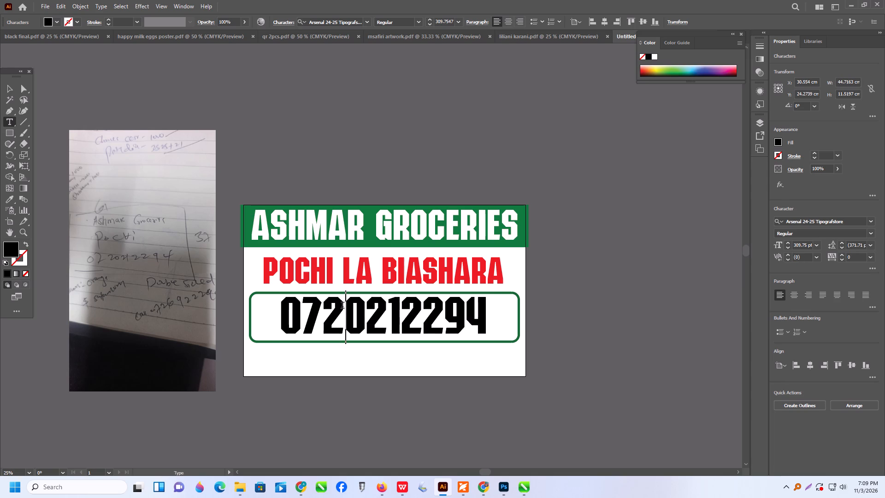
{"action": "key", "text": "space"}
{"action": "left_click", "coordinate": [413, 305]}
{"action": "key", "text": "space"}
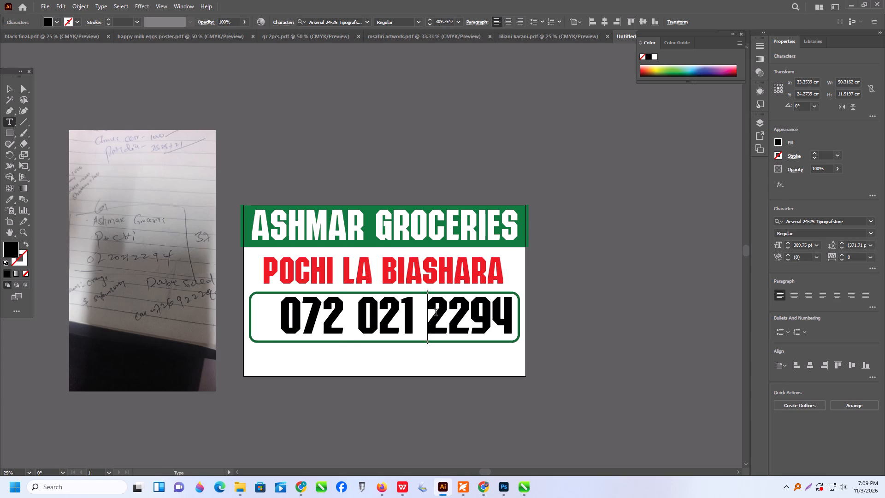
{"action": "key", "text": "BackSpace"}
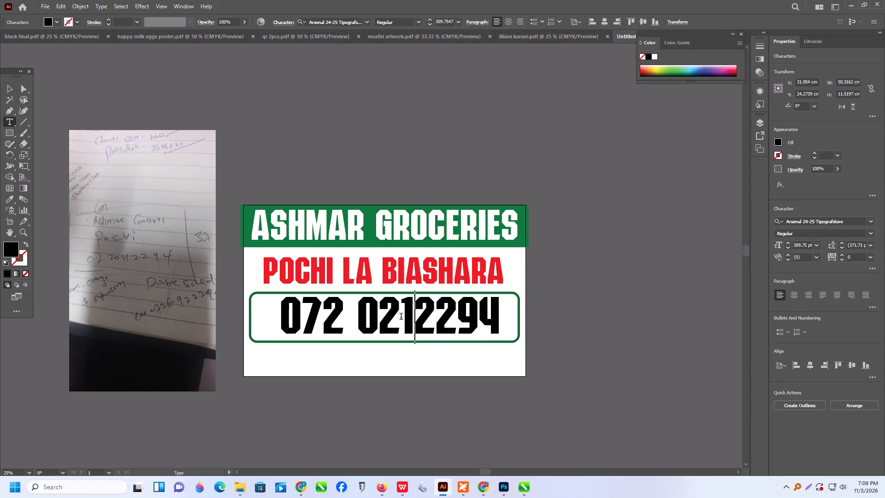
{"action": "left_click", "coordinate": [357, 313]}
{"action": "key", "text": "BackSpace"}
Space the payment number into groups of four, three and three digits.
{"action": "left_click", "coordinate": [366, 314]}
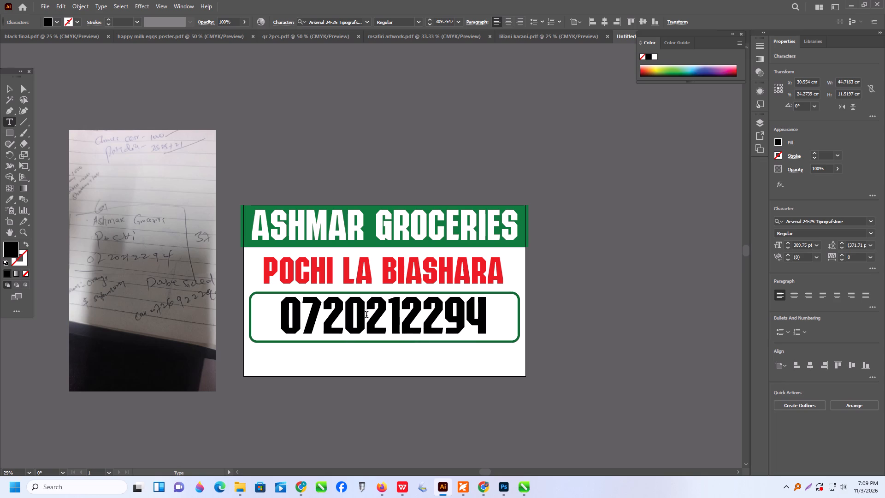
{"action": "key", "text": "space"}
{"action": "left_click", "coordinate": [436, 309]}
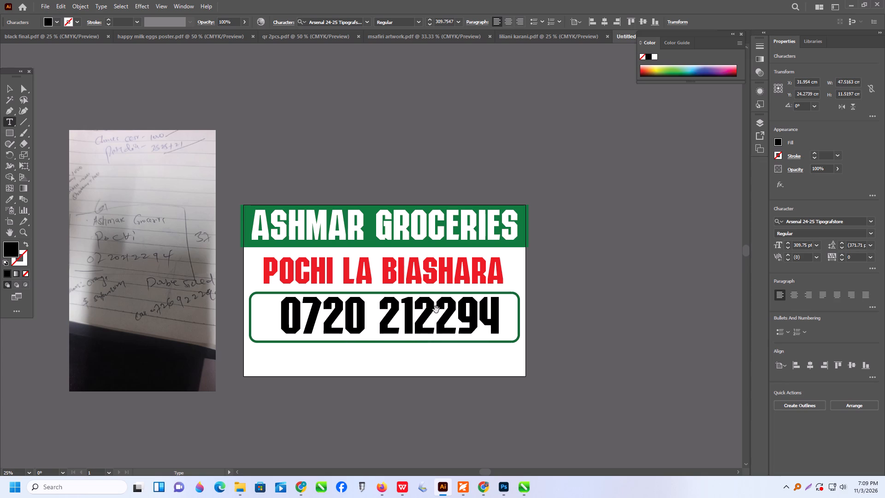
{"action": "key", "text": "space"}
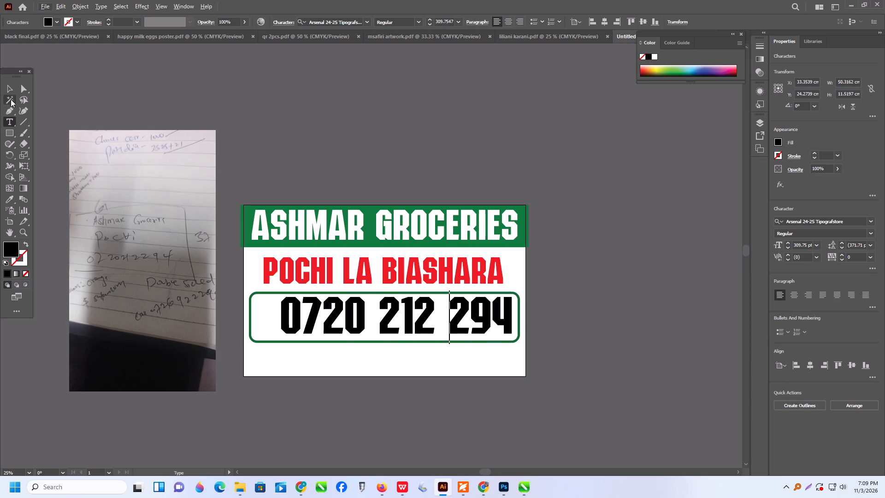
{"action": "left_click", "coordinate": [10, 89]}
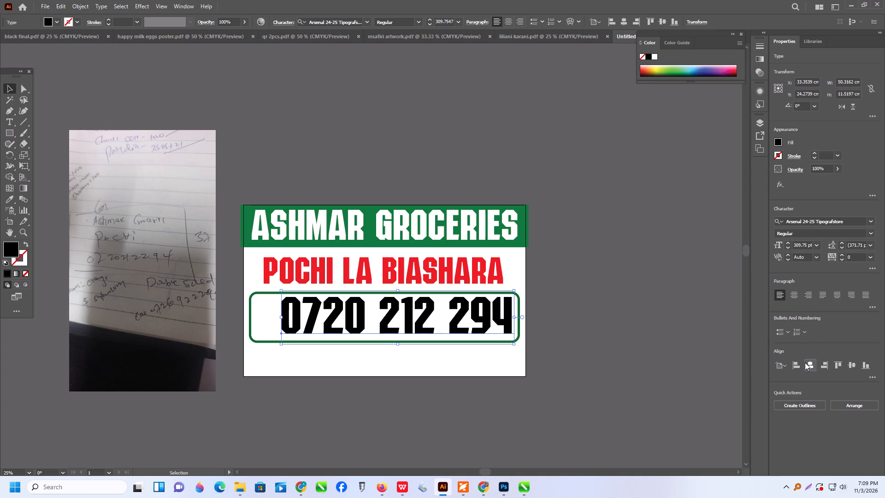
Centre the spaced payment number horizontally on the artboard.
{"action": "left_click", "coordinate": [805, 362]}
{"action": "left_click", "coordinate": [675, 341]}
Widen the payment number to about 52.5 cm and centre it horizontally on the artboard again.
{"action": "scroll", "coordinate": [442, 340], "scroll_direction": "up", "scroll_amount": 1, "text": "alt"}
{"action": "left_click", "coordinate": [475, 313]}
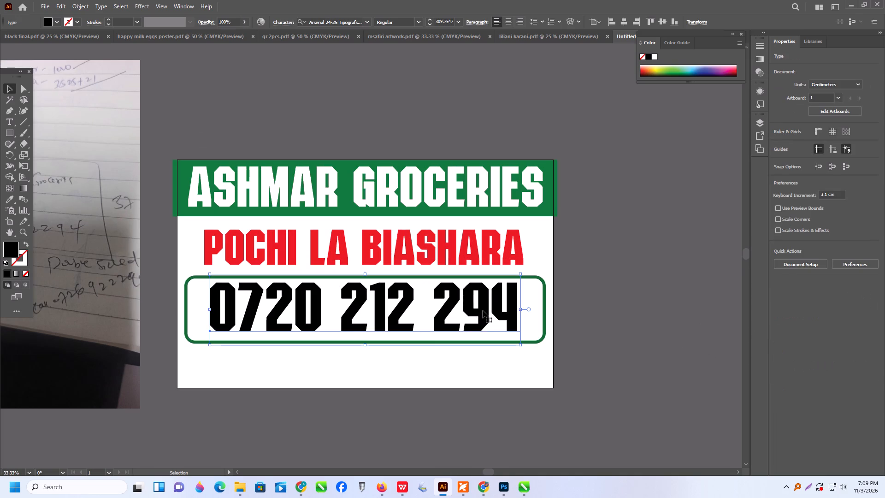
{"action": "left_click_drag", "start_coordinate": [522, 308], "coordinate": [534, 309]}
{"action": "left_click", "coordinate": [809, 366]}
Nudge the payment number slightly down so it sits vertically centred in the rounded frame.
{"action": "scroll", "coordinate": [475, 327], "scroll_direction": "up", "scroll_amount": 2, "text": "alt"}
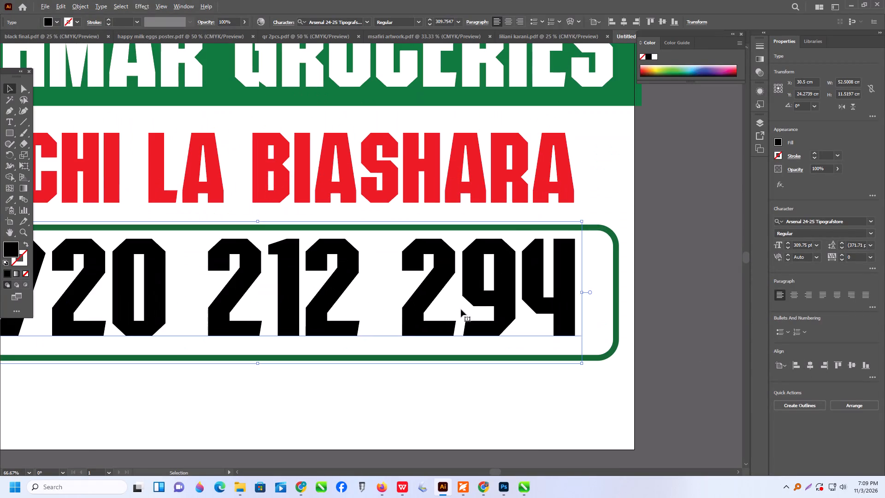
{"action": "left_click", "coordinate": [443, 285]}
{"action": "left_click", "coordinate": [443, 287]}
{"action": "left_click", "coordinate": [443, 290]}
{"action": "scroll", "coordinate": [543, 338], "scroll_direction": "down", "scroll_amount": 4, "text": "alt"}
{"action": "left_click", "coordinate": [472, 372]}
Centre-align the ASHMAR GROCERIES heading, the POCHI LA BIASHARA text and the payment number horizontally.
{"action": "scroll", "coordinate": [543, 354], "scroll_direction": "up", "scroll_amount": 1, "text": "alt"}
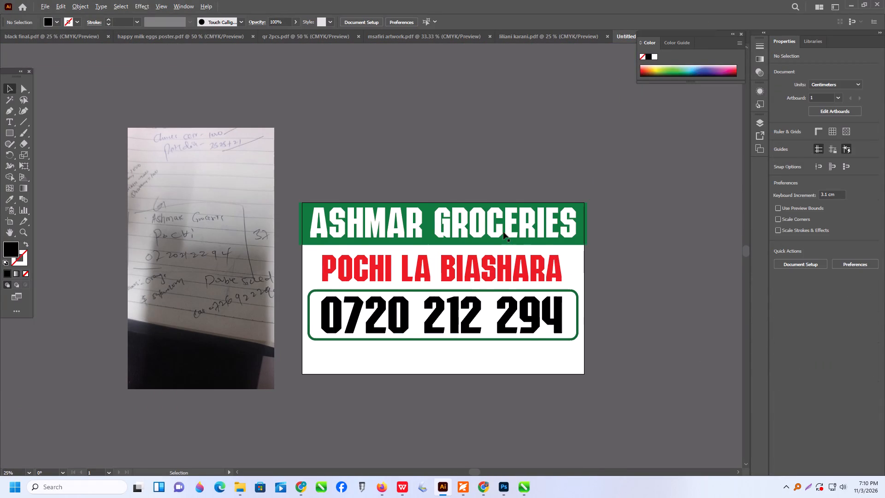
{"action": "scroll", "coordinate": [467, 225], "scroll_direction": "down", "scroll_amount": 2}
{"action": "left_click_drag", "start_coordinate": [345, 136], "coordinate": [350, 138]}
{"action": "left_click", "coordinate": [350, 138]}
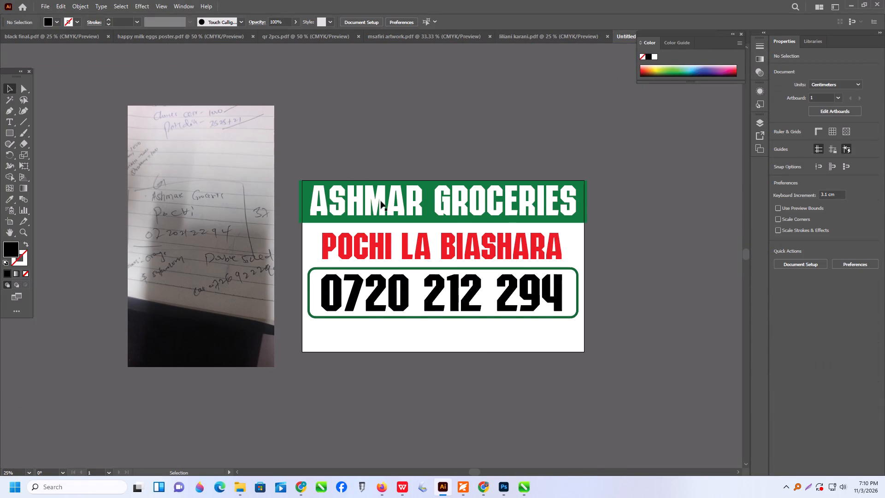
{"action": "left_click", "coordinate": [382, 203]}
{"action": "left_click", "coordinate": [405, 244], "text": "shift"}
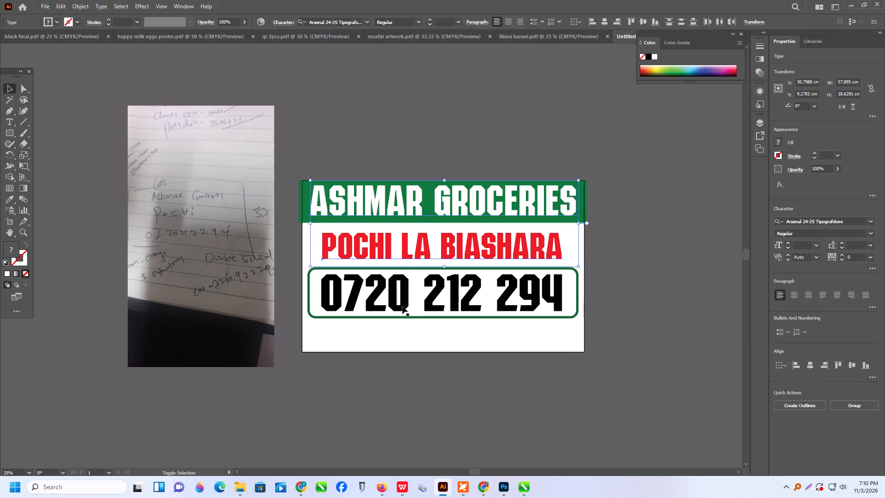
{"action": "left_click", "coordinate": [405, 306], "text": "shift"}
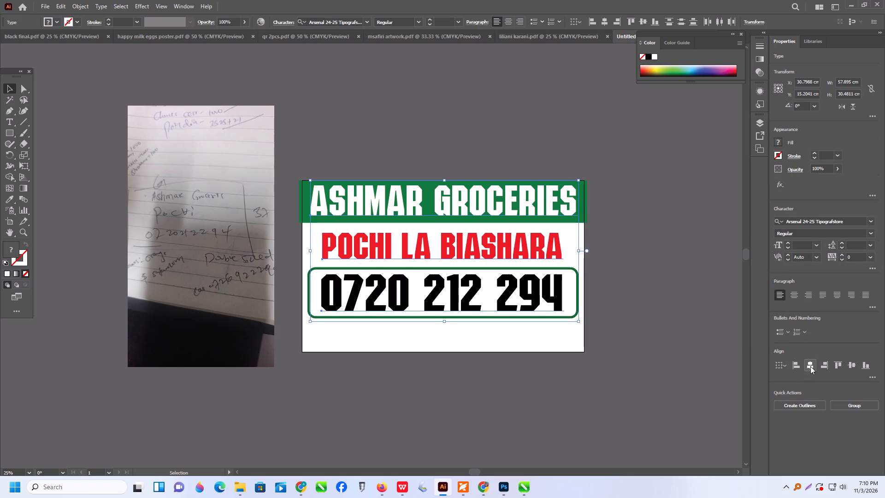
{"action": "left_click", "coordinate": [812, 366]}
{"action": "left_click", "coordinate": [642, 311]}
{"action": "scroll", "coordinate": [563, 339], "scroll_direction": "down", "scroll_amount": 3}
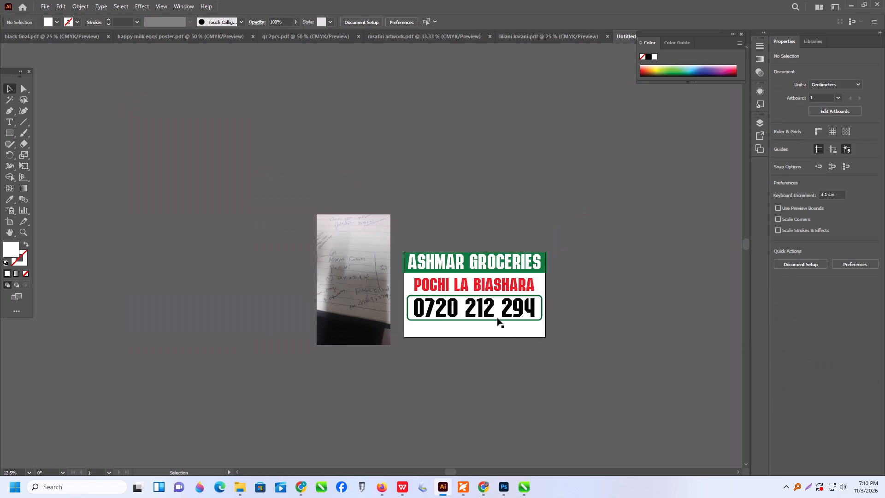
{"action": "scroll", "coordinate": [497, 318], "scroll_direction": "up", "scroll_amount": 2, "text": "alt"}
Switch to Chrome and copy the green PopBriz Global Pochi la Biashara sticker template image from the image results.
{"action": "left_click", "coordinate": [299, 486]}
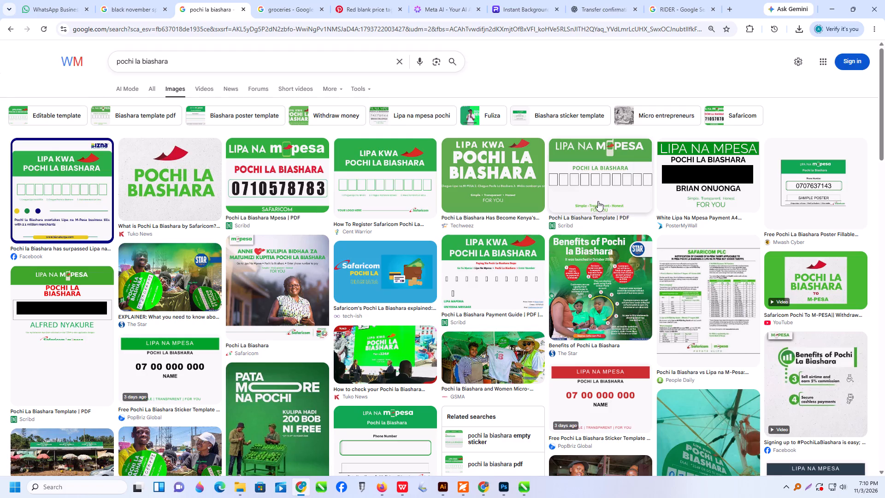
{"action": "left_click", "coordinate": [171, 385]}
{"action": "right_click", "coordinate": [673, 191]}
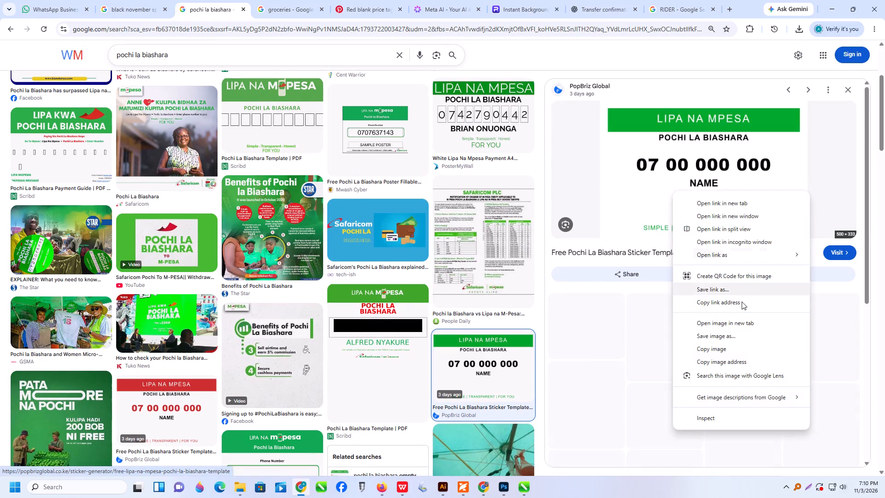
{"action": "left_click", "coordinate": [704, 349]}
Switch back to Illustrator and paste the template image, placing it over the artboard's lower-left corner.
{"action": "left_click", "coordinate": [833, 8]}
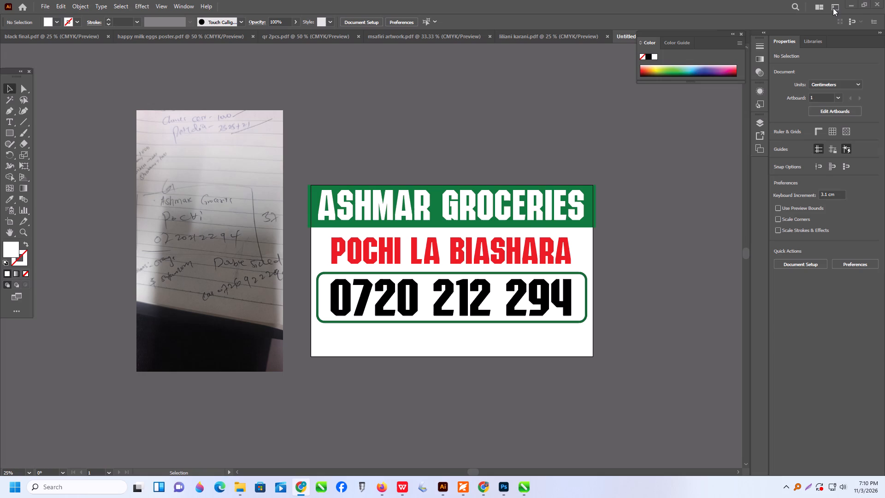
{"action": "scroll", "coordinate": [301, 283], "scroll_direction": "down", "scroll_amount": 3}
{"action": "scroll", "coordinate": [361, 344], "scroll_direction": "down", "scroll_amount": 3}
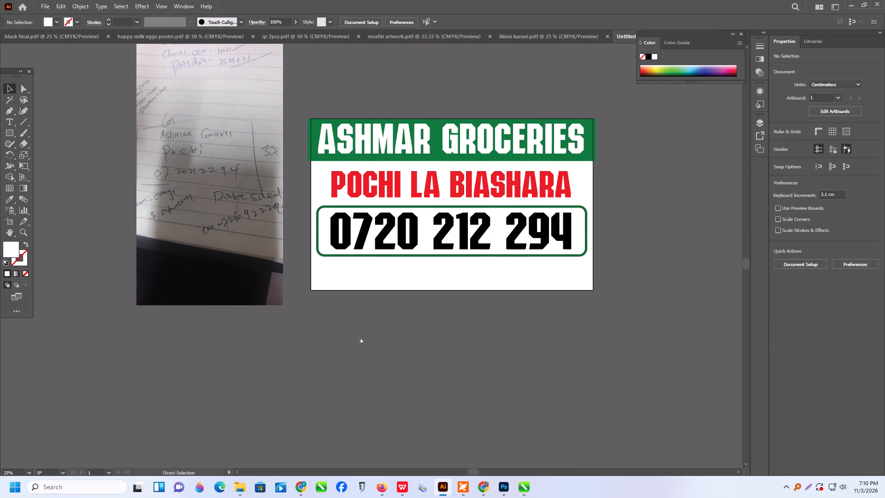
{"action": "key", "text": "ctrl+v"}
{"action": "left_click_drag", "start_coordinate": [383, 258], "coordinate": [337, 321]}
{"action": "left_click", "coordinate": [329, 330]}
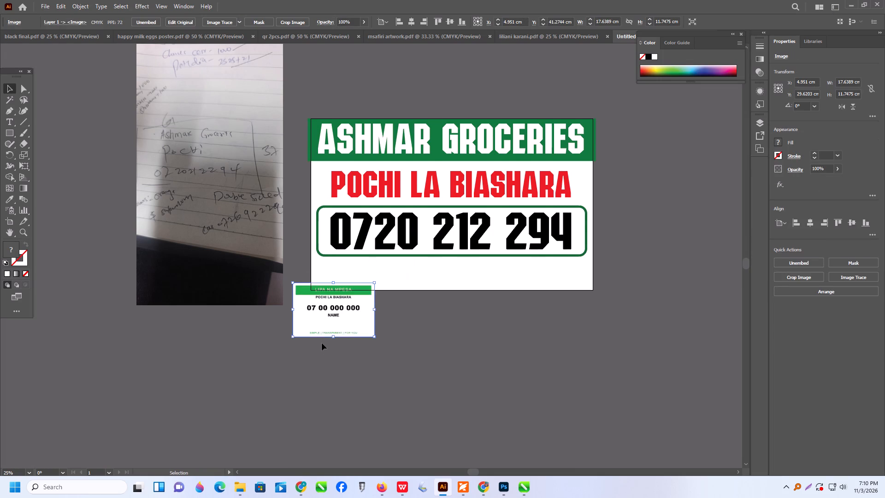
Add the tagline text "simple / transparent / for you" on the canvas below the pasted template image.
{"action": "scroll", "coordinate": [327, 346], "scroll_direction": "up", "scroll_amount": 2, "text": "alt"}
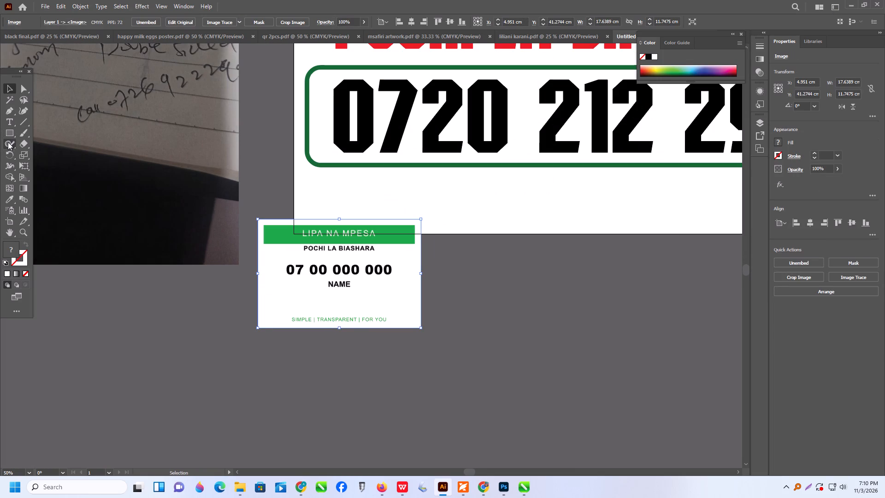
{"action": "left_click", "coordinate": [8, 125]}
{"action": "left_click", "coordinate": [383, 364]}
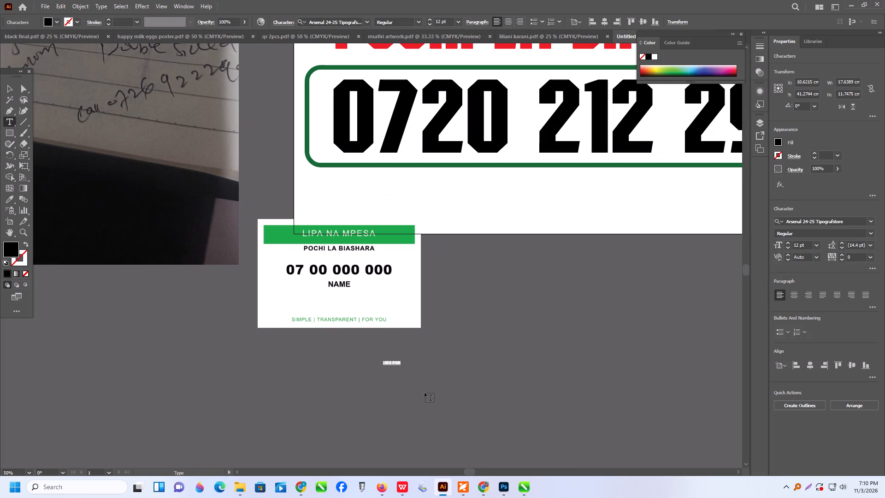
{"action": "type", "text": "sim"}
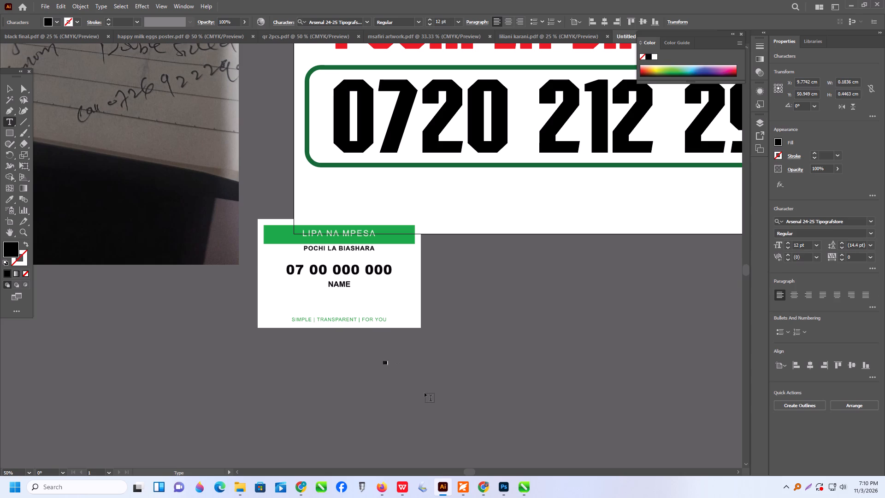
{"action": "type", "text": "ple"}
{"action": "key", "text": "space"}
{"action": "key", "text": "slash"}
{"action": "key", "text": "space"}
{"action": "type", "text": "tra"}
{"action": "type", "text": "ns"}
{"action": "type", "text": "pare"}
{"action": "type", "text": "nt"}
{"action": "key", "text": "space"}
{"action": "type", "text": "/"}
{"action": "key", "text": "space"}
{"action": "type", "text": "for you"}
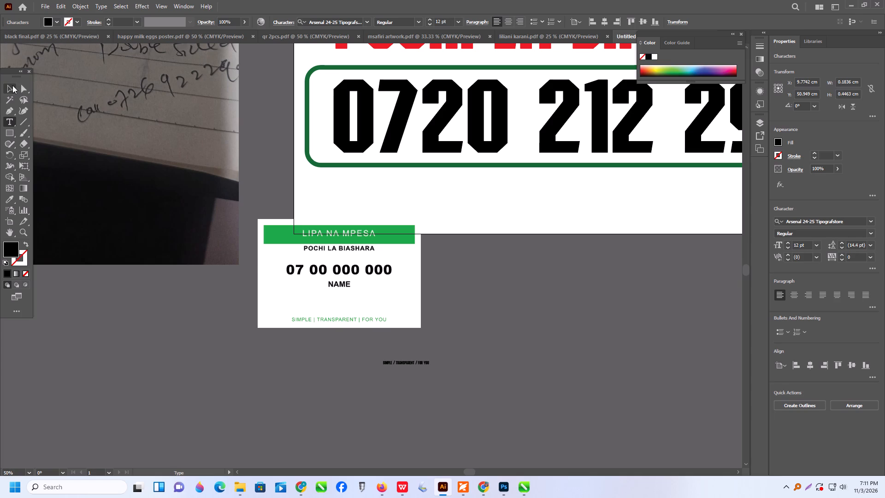
Enlarge the tagline to about 34.5 cm wide.
{"action": "left_click", "coordinate": [12, 85]}
{"action": "left_click_drag", "start_coordinate": [432, 368], "coordinate": [441, 377], "text": "shift"}
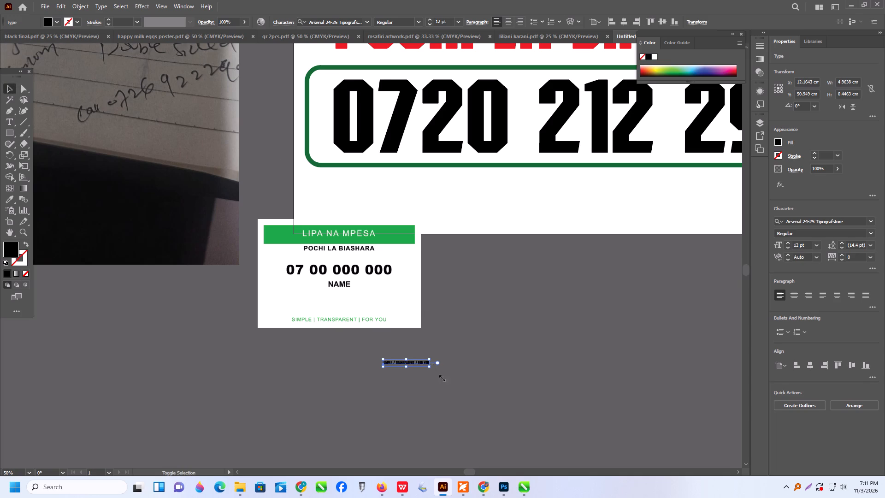
{"action": "left_click_drag", "start_coordinate": [441, 377], "coordinate": [445, 381], "text": "shift"}
{"action": "left_click_drag", "start_coordinate": [655, 474], "coordinate": [649, 465], "text": "shift"}
{"action": "scroll", "coordinate": [471, 322], "scroll_direction": "down", "scroll_amount": 3}
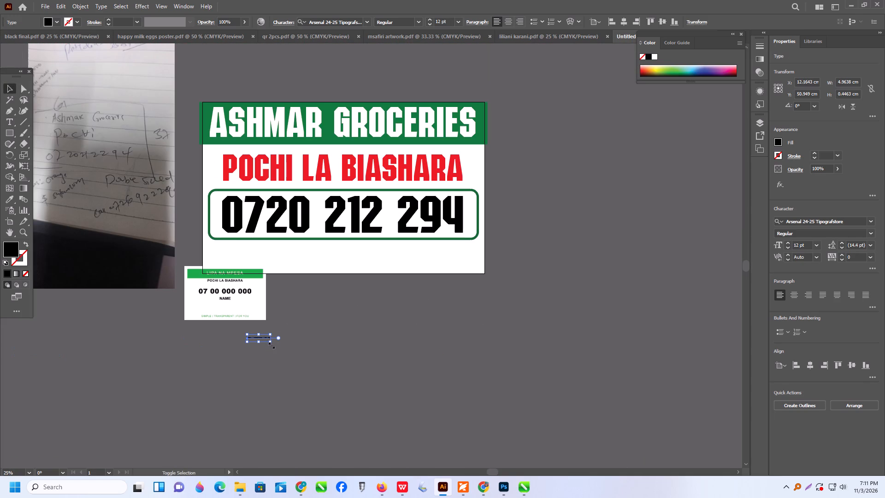
{"action": "left_click_drag", "start_coordinate": [271, 344], "coordinate": [407, 413], "text": "shift"}
{"action": "left_click_drag", "start_coordinate": [405, 414], "coordinate": [402, 408], "text": "shift"}
Move the template image off the artboard to the empty canvas below and right of the sign.
{"action": "scroll", "coordinate": [290, 343], "scroll_direction": "up", "scroll_amount": 2}
{"action": "left_click_drag", "start_coordinate": [232, 314], "coordinate": [602, 390]}
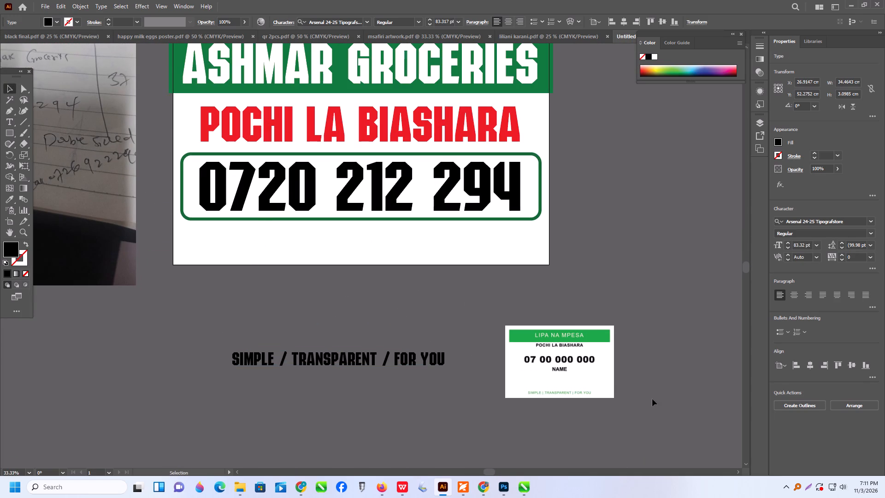
{"action": "left_click_drag", "start_coordinate": [652, 399], "coordinate": [625, 390]}
Move the tagline into the blank area below the payment number frame and centre it horizontally on the artboard.
{"action": "left_click_drag", "start_coordinate": [389, 362], "coordinate": [393, 335]}
{"action": "left_click_drag", "start_coordinate": [393, 322], "coordinate": [395, 267]}
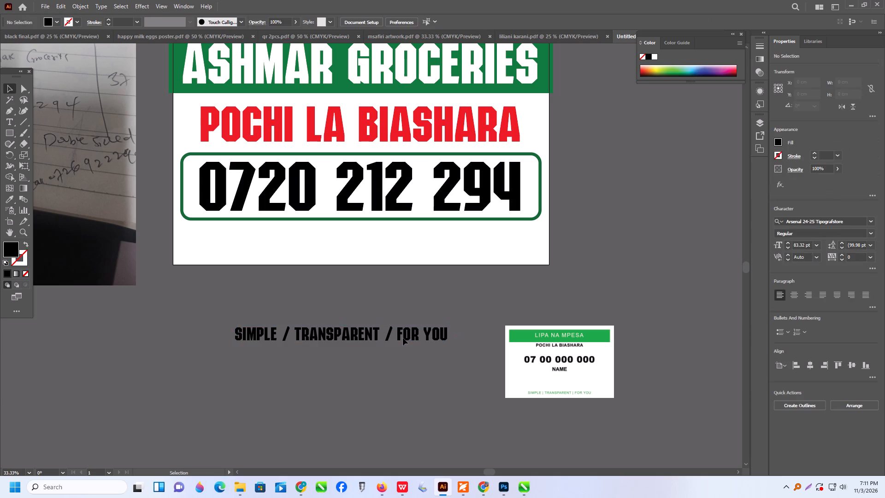
{"action": "left_click_drag", "start_coordinate": [403, 338], "coordinate": [415, 272]}
{"action": "left_click", "coordinate": [413, 249]}
{"action": "left_click_drag", "start_coordinate": [413, 271], "coordinate": [411, 254]}
{"action": "left_click_drag", "start_coordinate": [411, 254], "coordinate": [418, 251]}
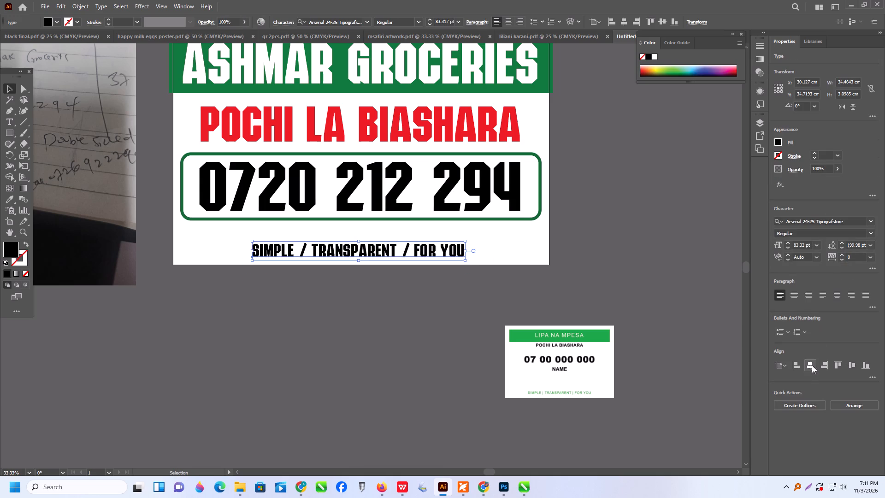
{"action": "left_click", "coordinate": [812, 367]}
Set the tagline's font to Poppins ExtraBold.
{"action": "scroll", "coordinate": [306, 301], "scroll_direction": "up", "scroll_amount": 1}
{"action": "left_click", "coordinate": [368, 25]}
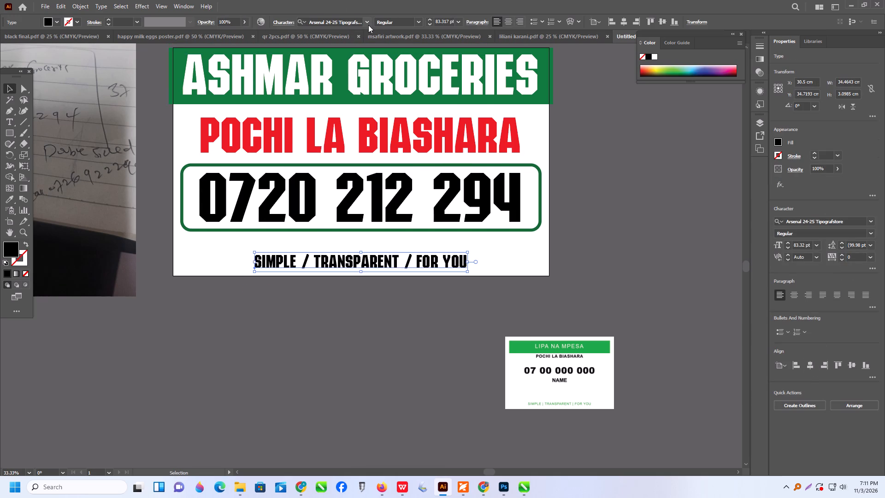
{"action": "type", "text": "popp"}
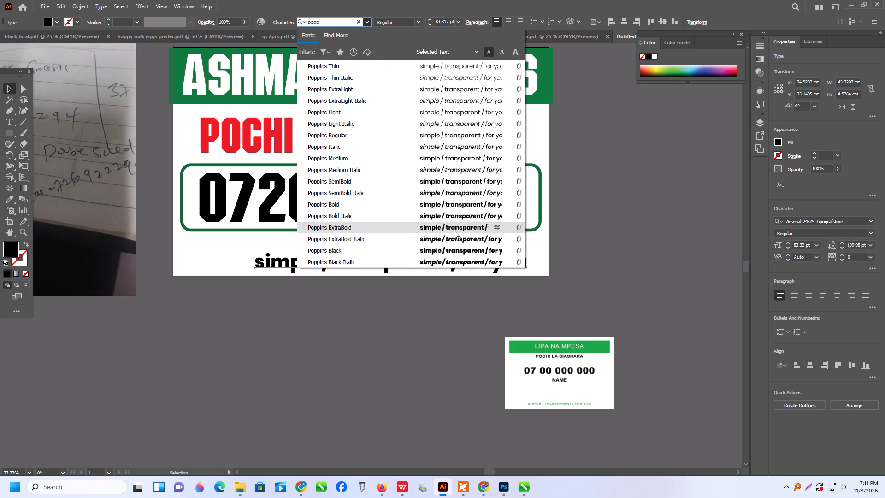
{"action": "left_click", "coordinate": [454, 231]}
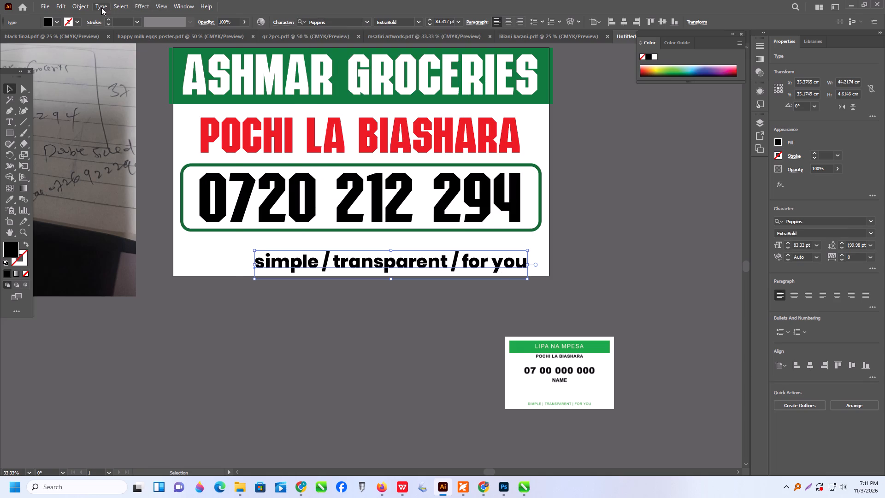
Convert the tagline to uppercase and centre it horizontally on the artboard again.
{"action": "left_click", "coordinate": [101, 7]}
{"action": "left_click", "coordinate": [132, 155]}
{"action": "left_click", "coordinate": [279, 151]}
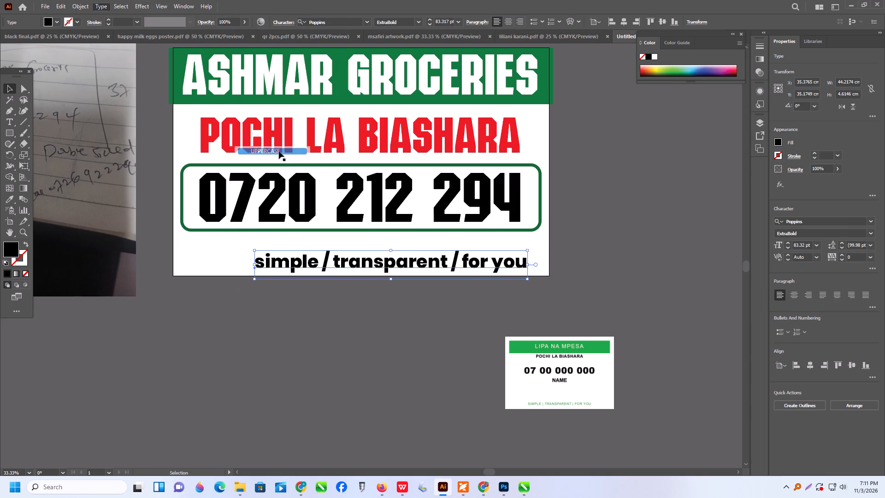
{"action": "left_click", "coordinate": [813, 367]}
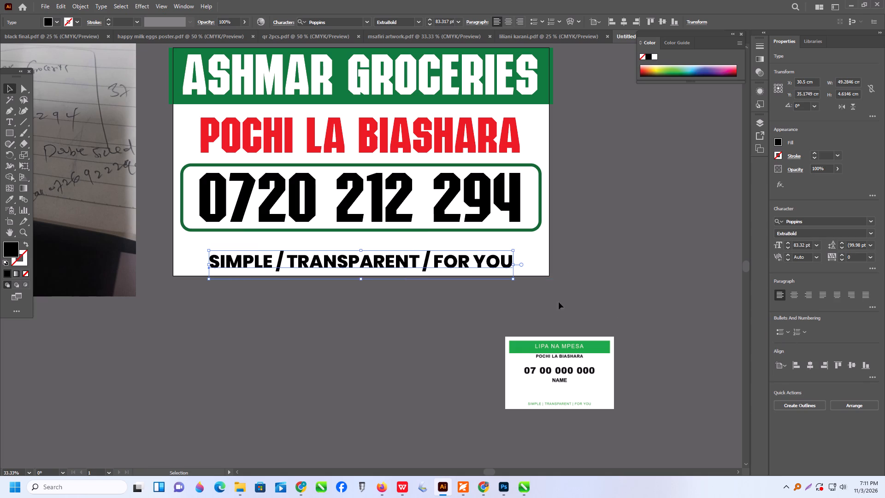
Scale the tagline down to about 67.3 pt.
{"action": "left_click_drag", "start_coordinate": [208, 250], "coordinate": [217, 256], "text": "shift"}
{"action": "left_click", "coordinate": [217, 256], "text": "shift"}
Set the tagline's font weight to Medium and centre it horizontally on the artboard.
{"action": "left_click", "coordinate": [417, 24]}
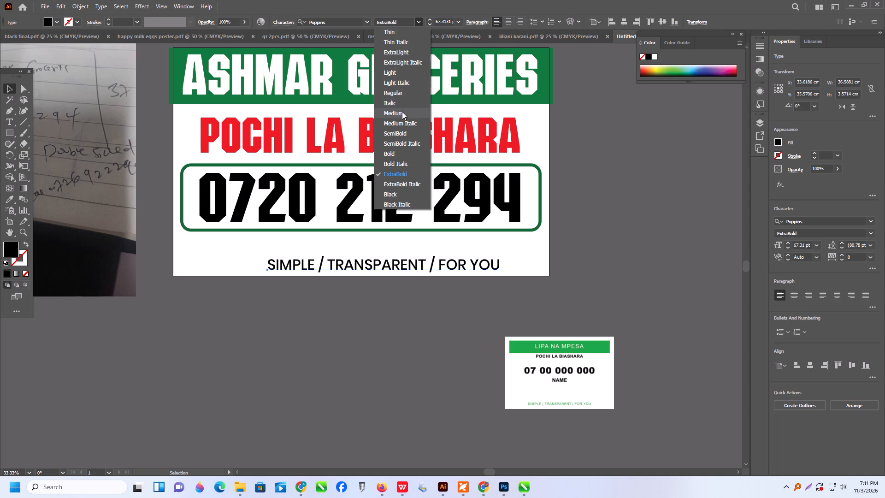
{"action": "left_click", "coordinate": [402, 112]}
{"action": "left_click", "coordinate": [808, 366]}
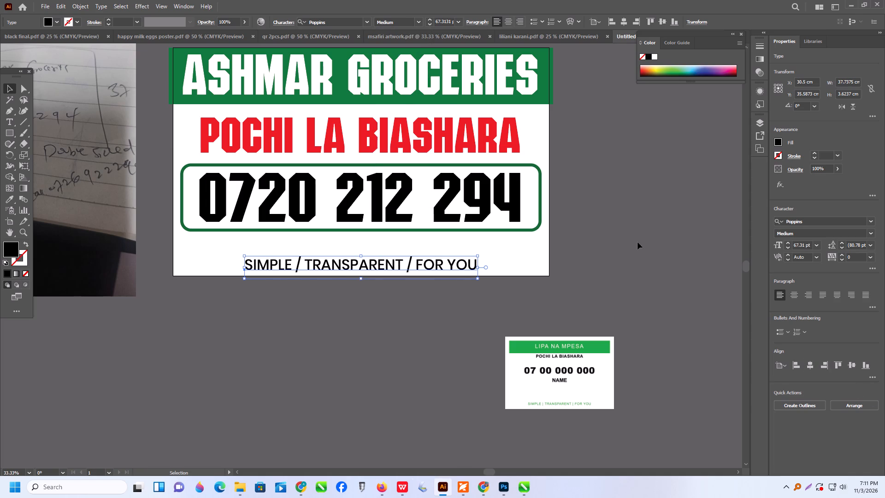
Colour the tagline with the header band's green using the Eyedropper and realign it to the artboard's horizontal centre.
{"action": "left_click", "coordinate": [10, 199]}
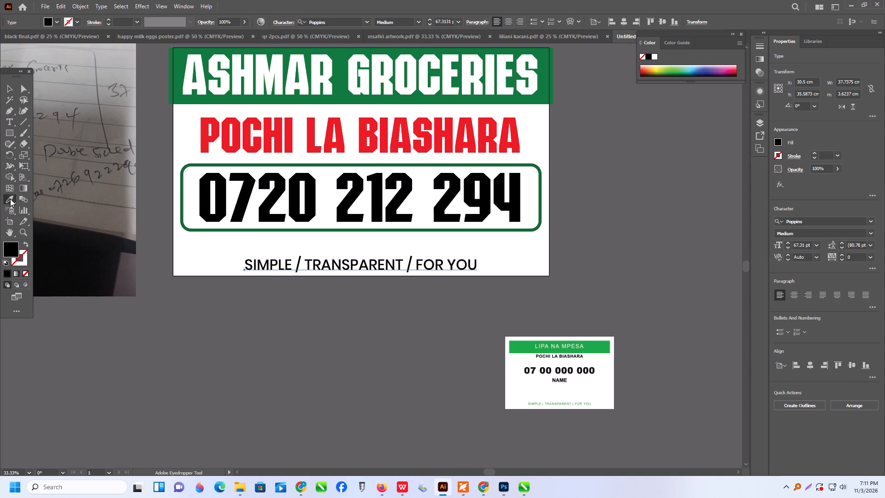
{"action": "double_click", "coordinate": [171, 102]}
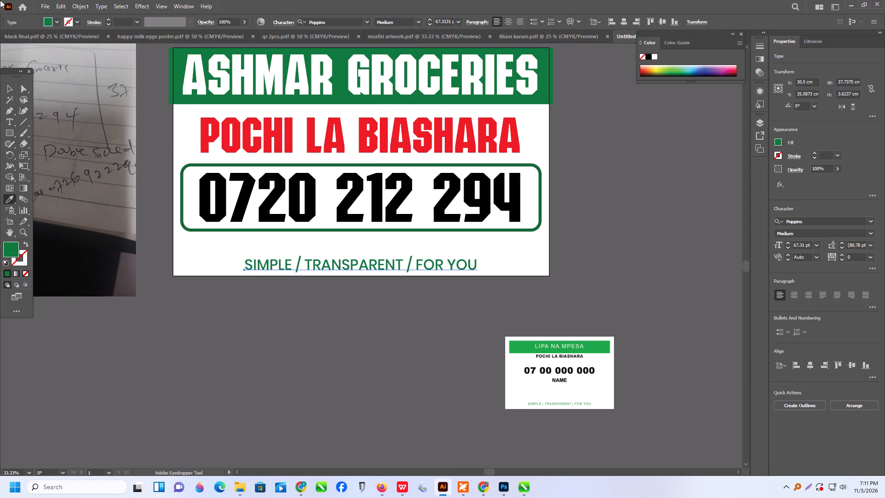
{"action": "left_click", "coordinate": [7, 88]}
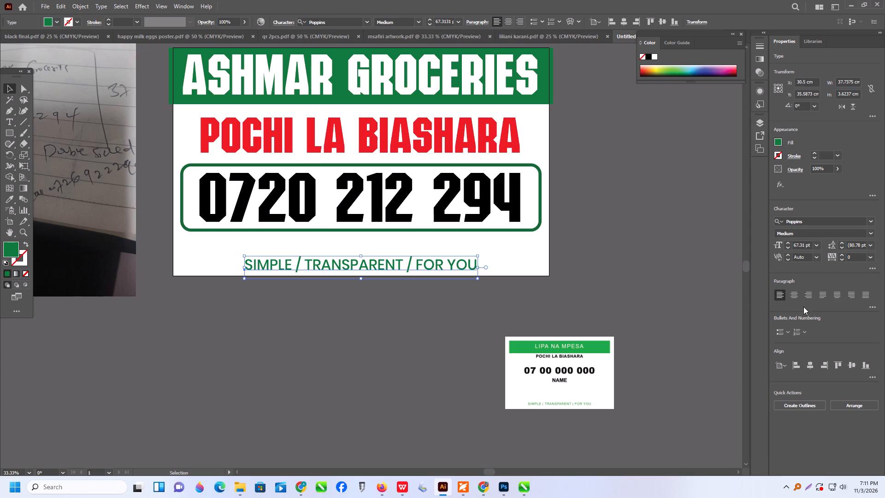
{"action": "left_click", "coordinate": [810, 368]}
Delete the pasted sticker template image from the canvas.
{"action": "left_click", "coordinate": [572, 382]}
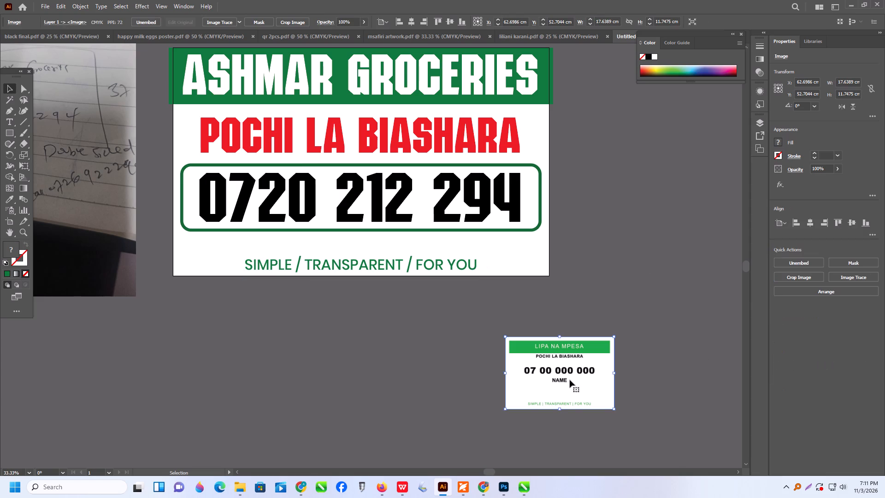
{"action": "key", "text": "Delete"}
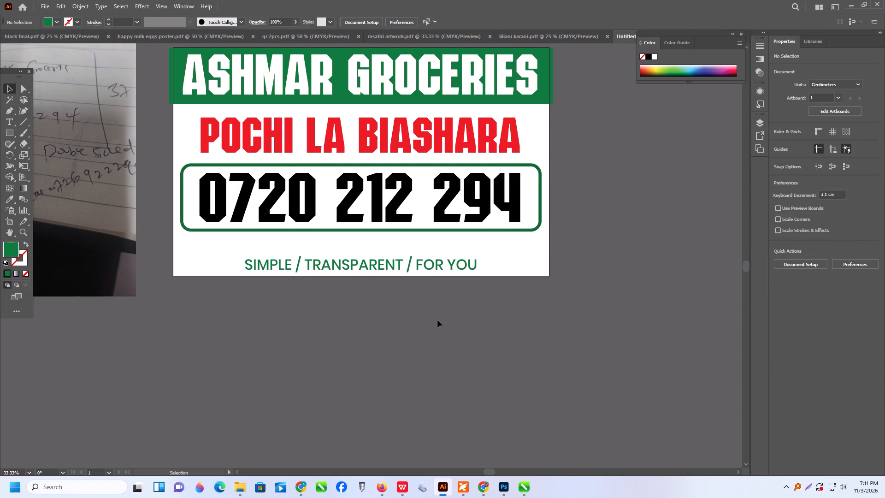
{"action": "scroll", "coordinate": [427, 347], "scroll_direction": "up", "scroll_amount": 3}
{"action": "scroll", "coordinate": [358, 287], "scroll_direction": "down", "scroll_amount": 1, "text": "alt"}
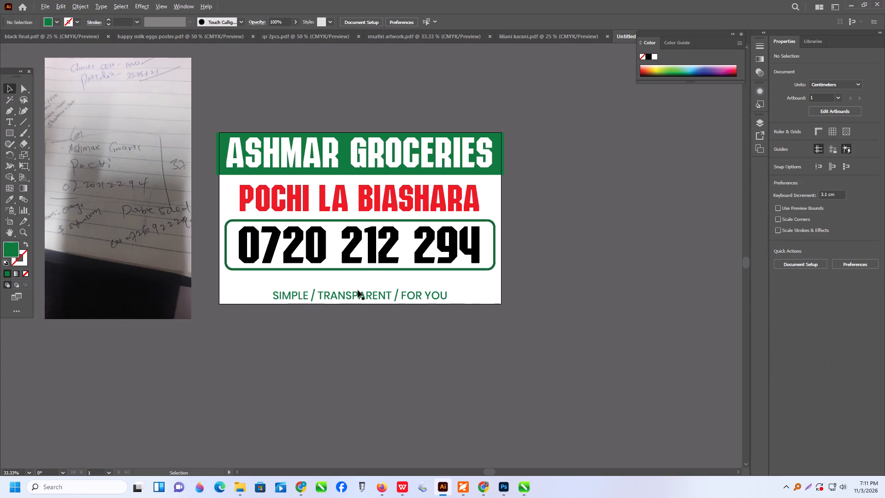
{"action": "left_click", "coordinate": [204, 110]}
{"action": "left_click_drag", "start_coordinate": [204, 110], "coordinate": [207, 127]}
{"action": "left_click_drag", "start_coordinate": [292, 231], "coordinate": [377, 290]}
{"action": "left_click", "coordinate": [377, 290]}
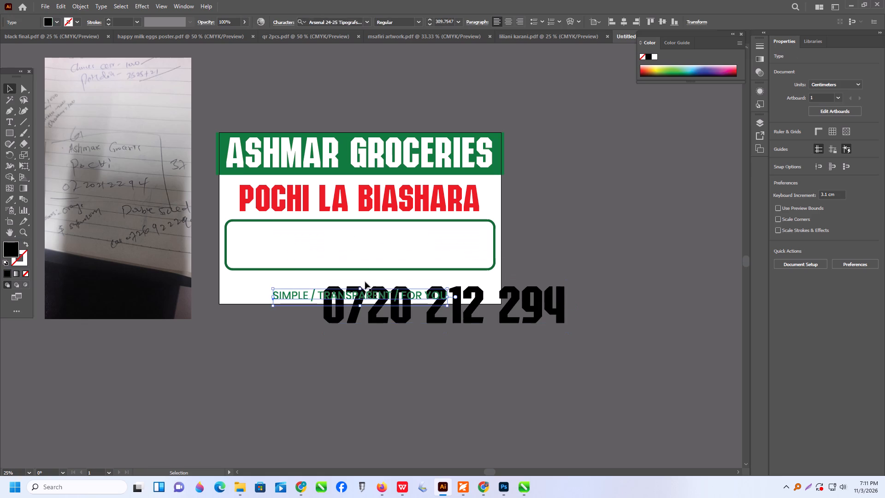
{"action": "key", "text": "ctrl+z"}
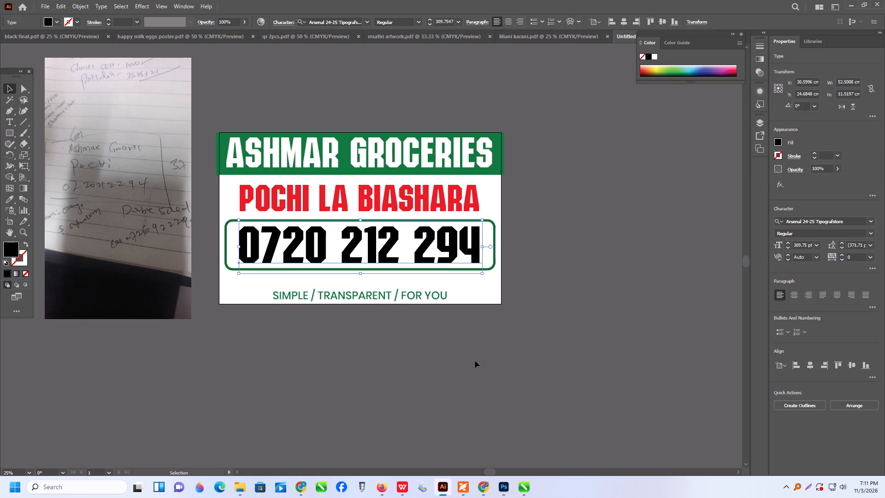
Group all of the sign's artwork, from the header band down to the tagline, into one object.
{"action": "left_click", "coordinate": [475, 361]}
{"action": "scroll", "coordinate": [263, 202], "scroll_direction": "down", "scroll_amount": 2, "text": "alt"}
{"action": "left_click_drag", "start_coordinate": [232, 150], "coordinate": [249, 177]}
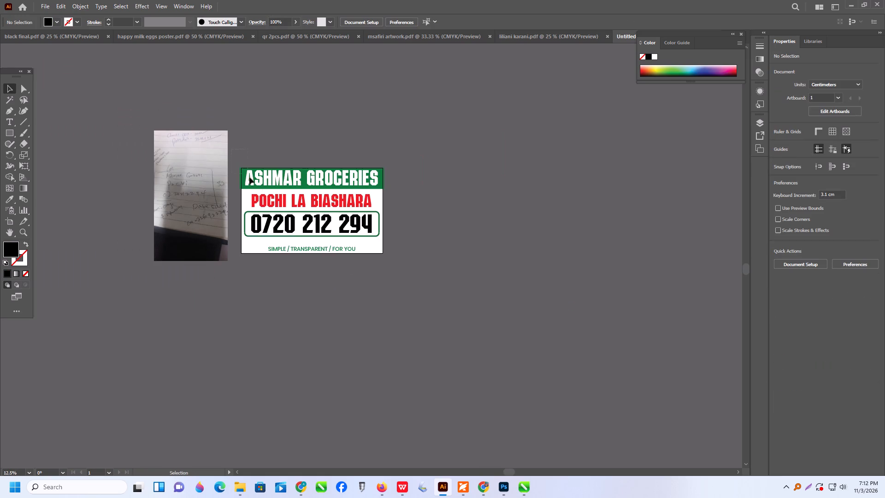
{"action": "left_click_drag", "start_coordinate": [249, 177], "coordinate": [440, 305]}
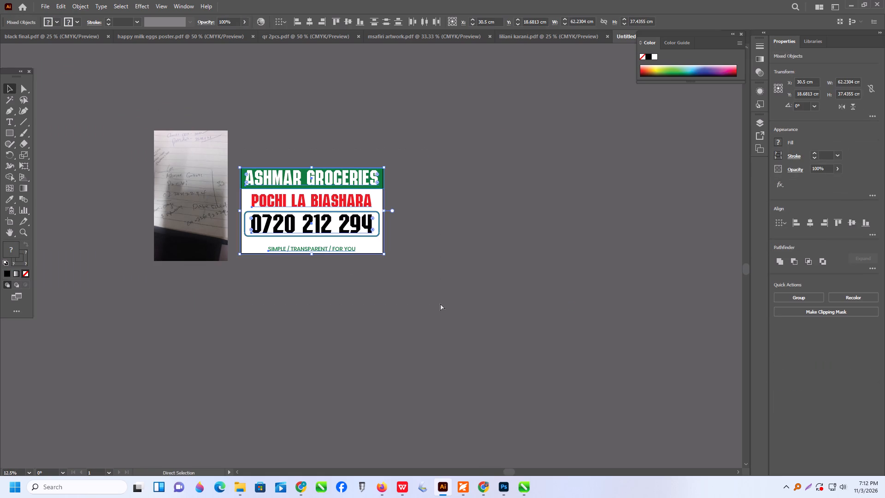
{"action": "key", "text": "ctrl+g"}
{"action": "scroll", "coordinate": [247, 199], "scroll_direction": "up", "scroll_amount": 2, "text": "alt"}
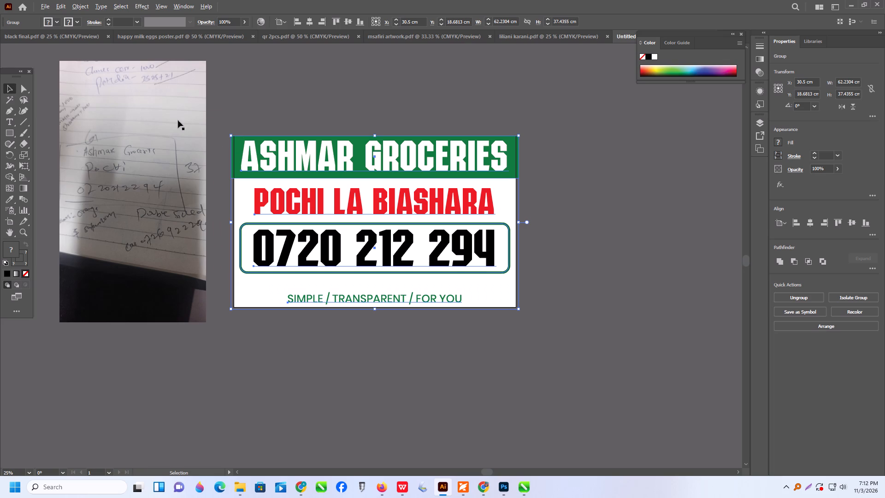
Create a 61 x 37 cm rectangle and centre it horizontally and vertically on the artboard, covering the sign.
{"action": "left_click", "coordinate": [11, 136]}
{"action": "left_click", "coordinate": [283, 106]}
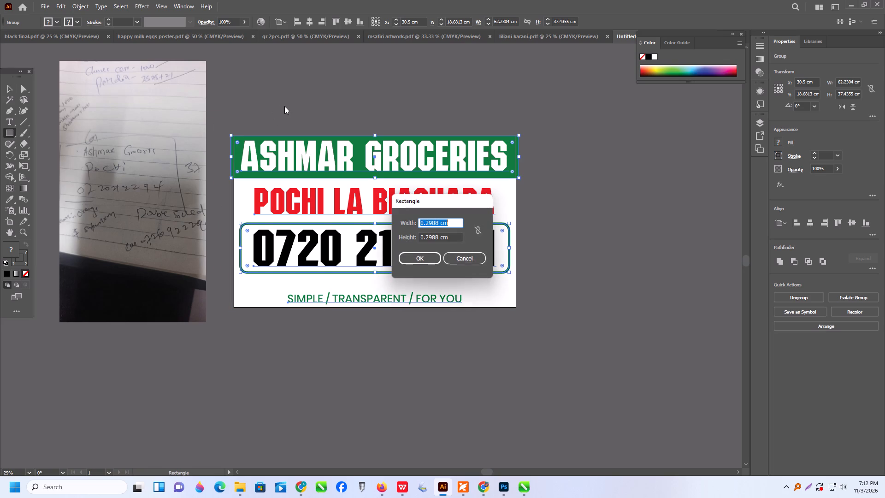
{"action": "type", "text": "61"}
{"action": "key", "text": "Tab"}
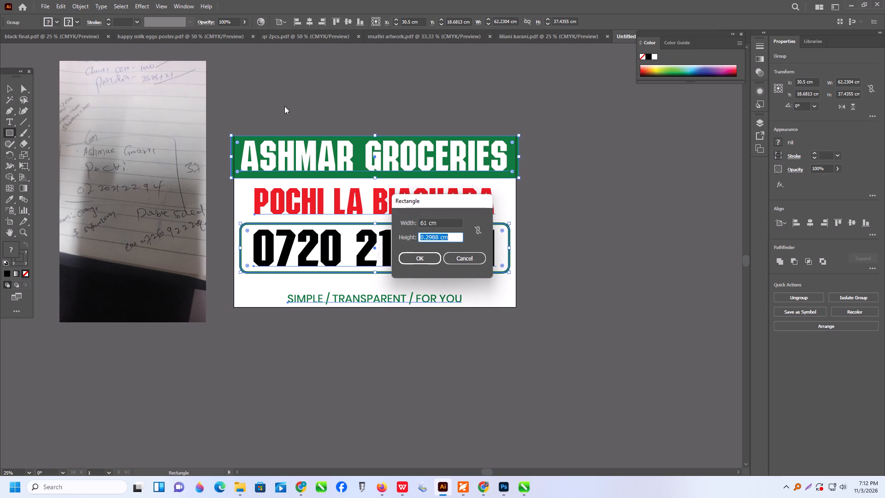
{"action": "key", "text": "3"}
{"action": "key", "text": "7"}
{"action": "key", "text": "Return"}
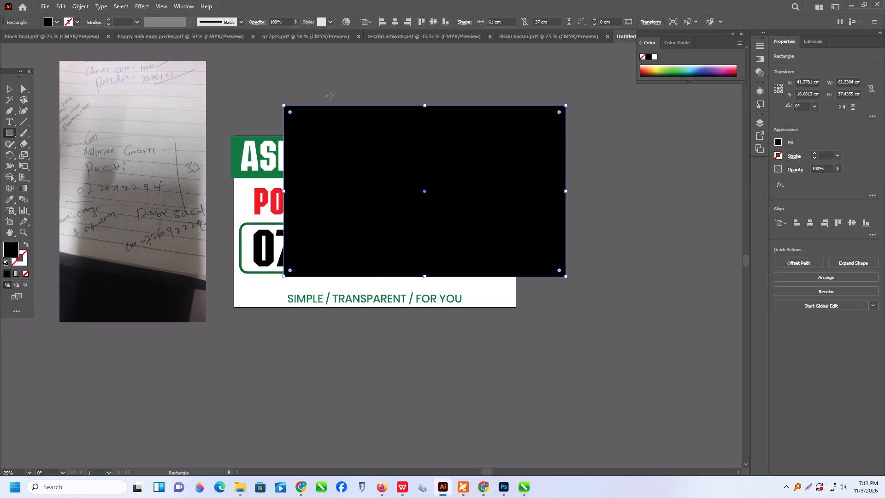
{"action": "left_click", "coordinate": [810, 218]}
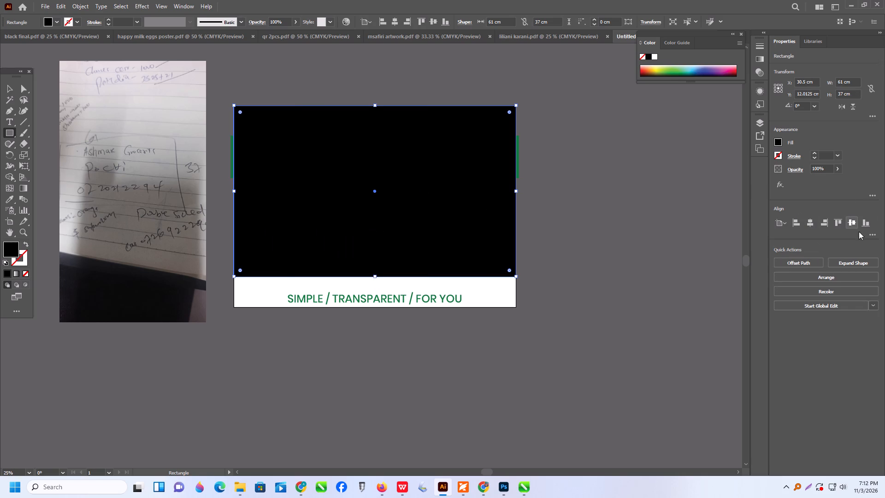
{"action": "left_click", "coordinate": [851, 219]}
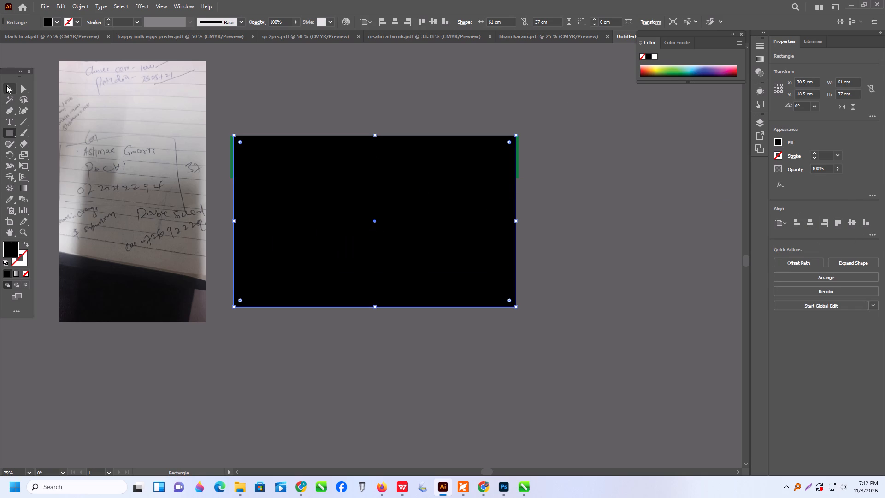
Make a clipping mask from the black rectangle and the grouped sign artwork, trimming the overhang to the artboard.
{"action": "left_click", "coordinate": [7, 85]}
{"action": "left_click_drag", "start_coordinate": [338, 116], "coordinate": [494, 326]}
{"action": "right_click", "coordinate": [430, 225]}
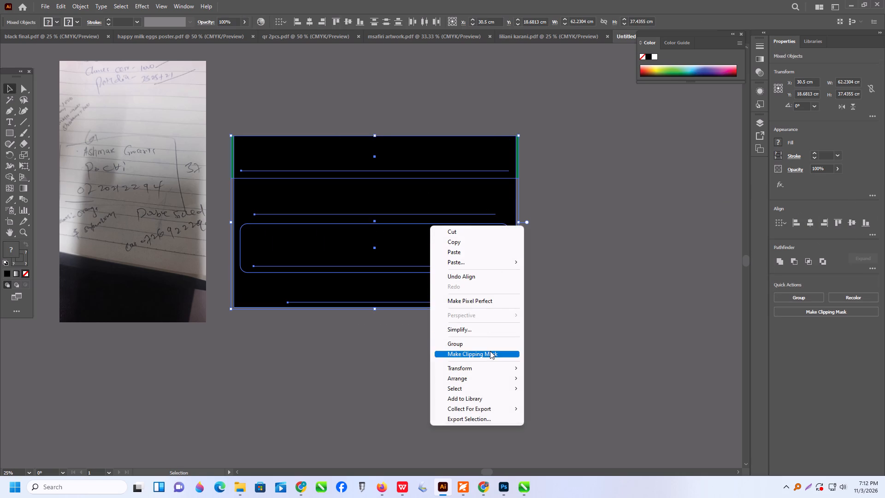
{"action": "left_click", "coordinate": [490, 351]}
{"action": "scroll", "coordinate": [543, 302], "scroll_direction": "up", "scroll_amount": 1}
{"action": "left_click", "coordinate": [552, 267]}
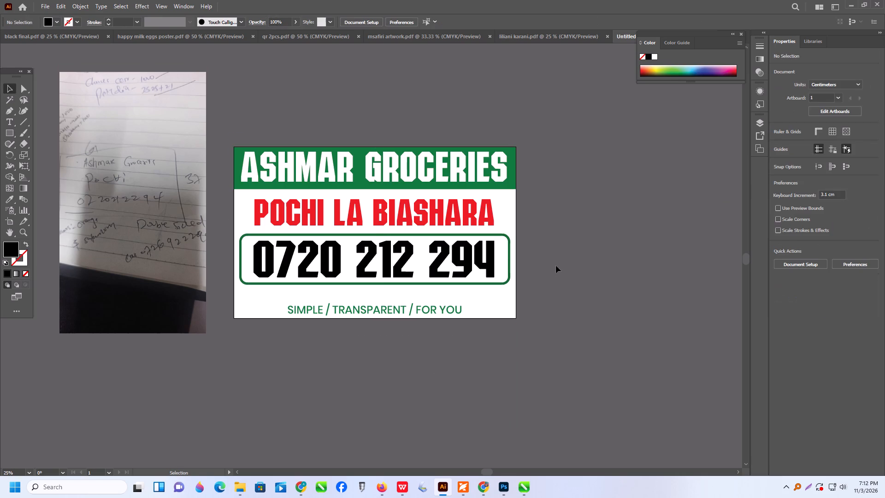
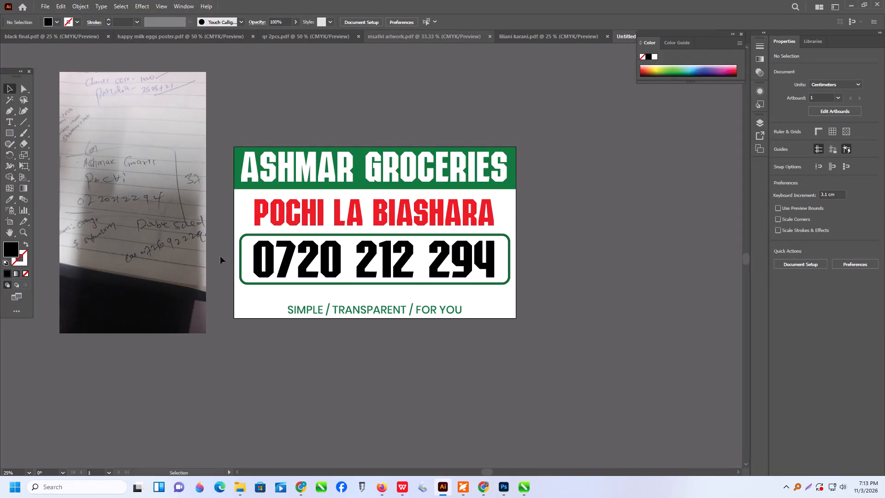
Recolour the header band behind ASHMAR GROCERIES inside the clip group with the light orange swatch.
{"action": "triple_click", "coordinate": [236, 153]}
{"action": "double_click", "coordinate": [236, 153]}
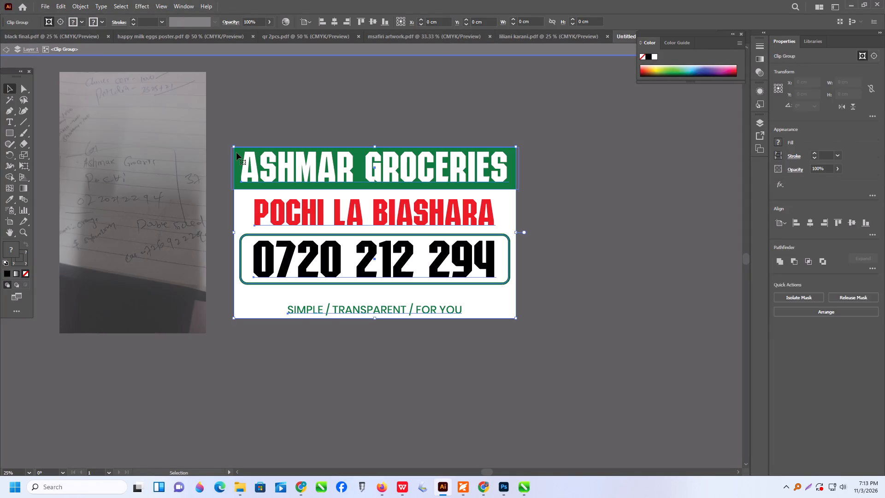
{"action": "triple_click", "coordinate": [237, 153]}
{"action": "left_click", "coordinate": [237, 153]}
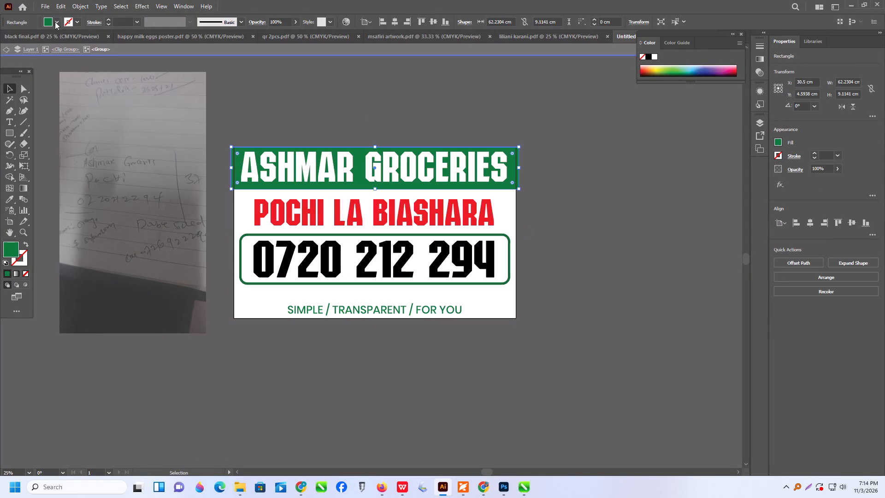
{"action": "left_click", "coordinate": [59, 25]}
{"action": "left_click", "coordinate": [91, 37]}
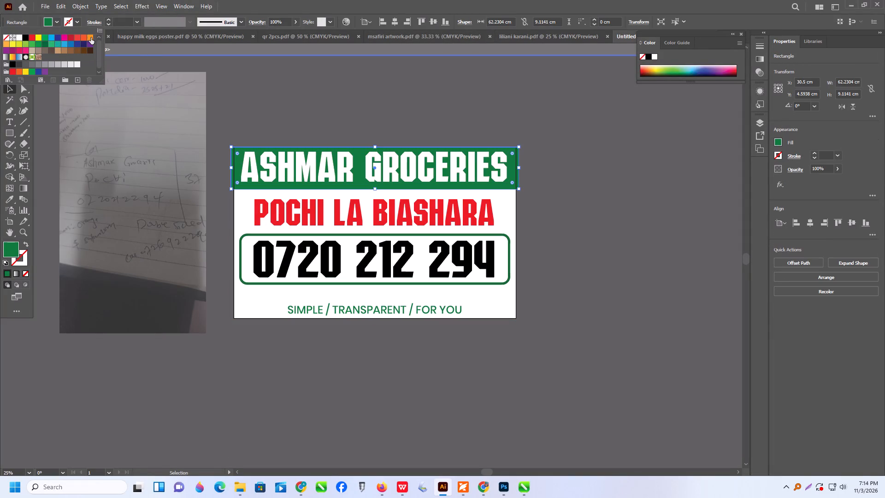
{"action": "double_click", "coordinate": [334, 114]}
{"action": "double_click", "coordinate": [382, 129]}
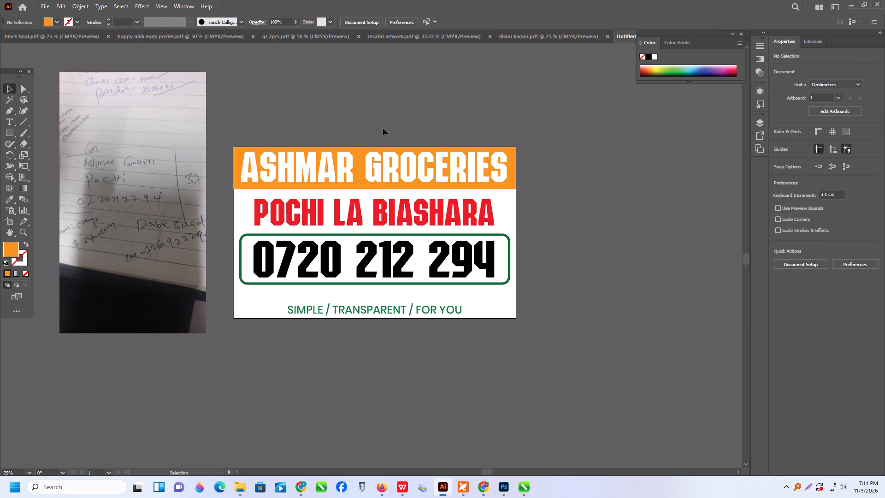
Change the stroke of the rounded frame around the payment number to orange F28F00.
{"action": "scroll", "coordinate": [374, 204], "scroll_direction": "down", "scroll_amount": 2}
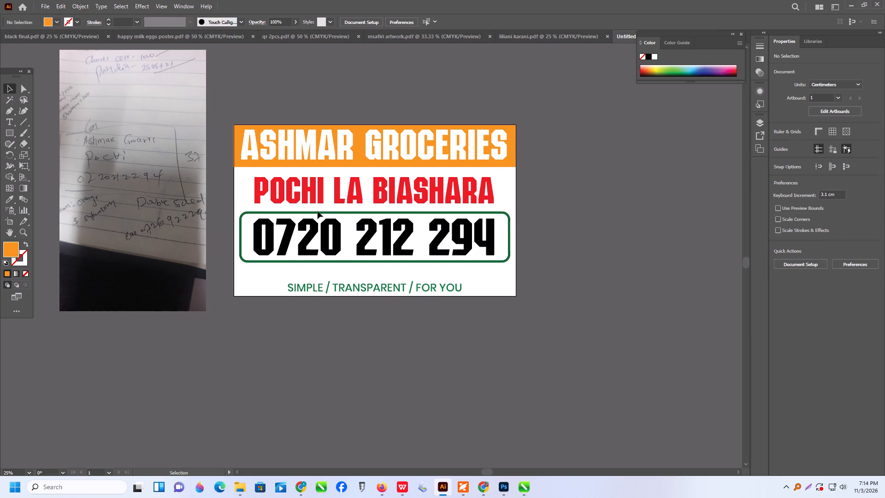
{"action": "triple_click", "coordinate": [245, 214]}
{"action": "triple_click", "coordinate": [245, 214]}
{"action": "triple_click", "coordinate": [245, 214]}
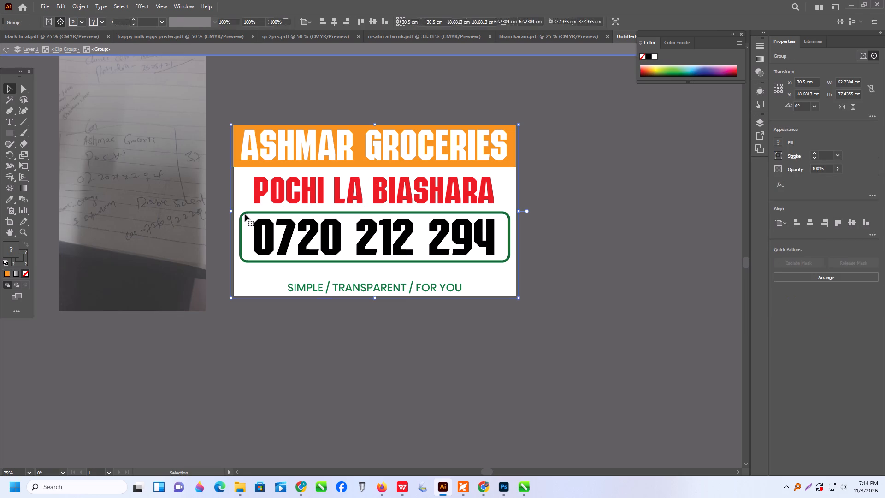
{"action": "left_click", "coordinate": [22, 260]}
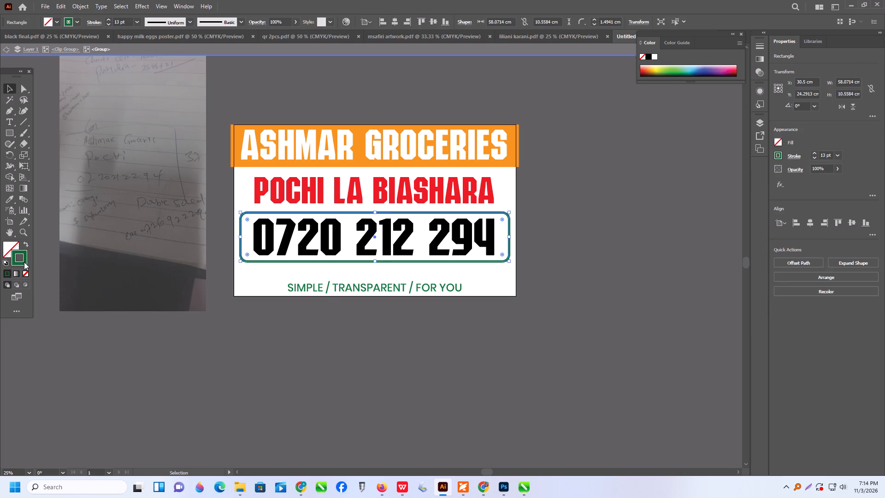
{"action": "triple_click", "coordinate": [24, 262]}
{"action": "left_click", "coordinate": [24, 262]}
{"action": "left_click", "coordinate": [201, 448]}
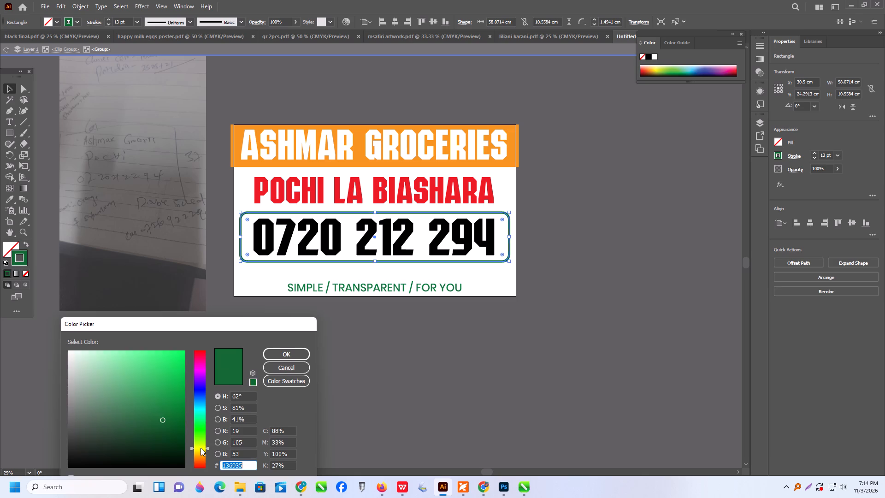
{"action": "left_click", "coordinate": [201, 460]}
{"action": "left_click_drag", "start_coordinate": [172, 392], "coordinate": [196, 356]}
{"action": "left_click", "coordinate": [208, 343]}
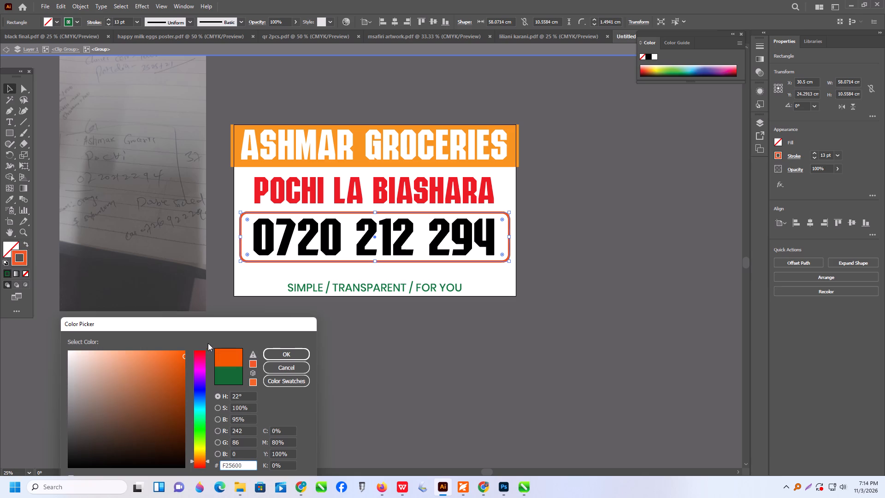
{"action": "left_click", "coordinate": [201, 461]}
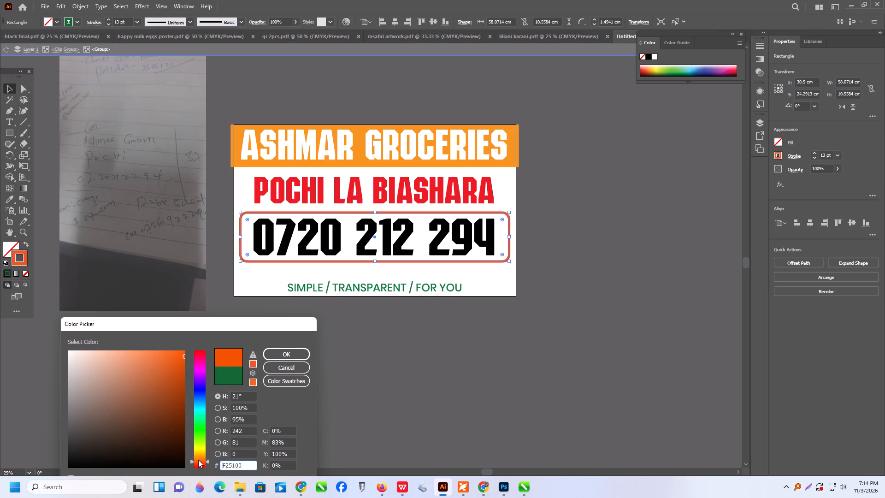
{"action": "left_click", "coordinate": [200, 456]}
{"action": "double_click", "coordinate": [200, 456]}
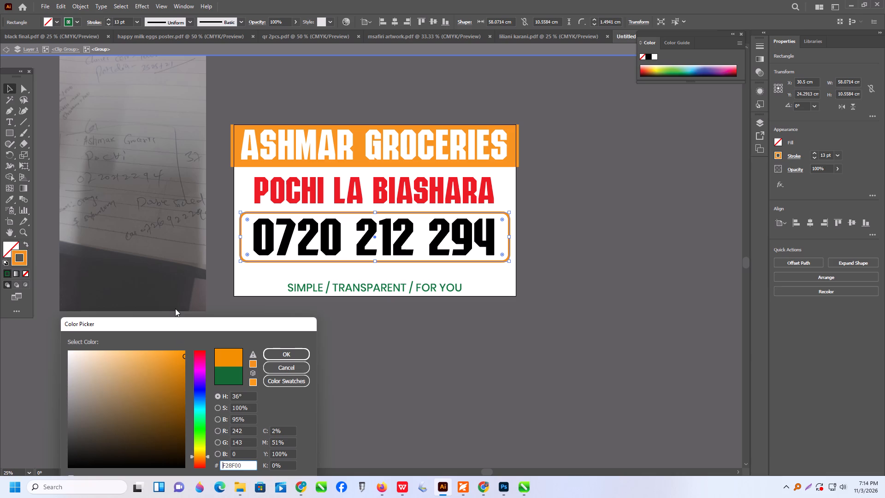
{"action": "left_click", "coordinate": [297, 351]}
{"action": "triple_click", "coordinate": [376, 334]}
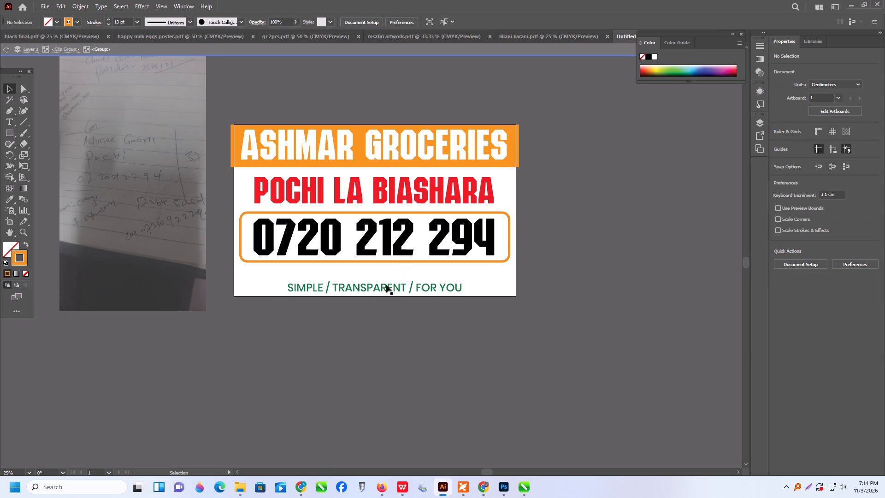
Recolour the SIMPLE / TRANSPARENT / FOR YOU tagline by sampling the header band's orange with the Eyedropper, and leave the clip group.
{"action": "triple_click", "coordinate": [386, 286]}
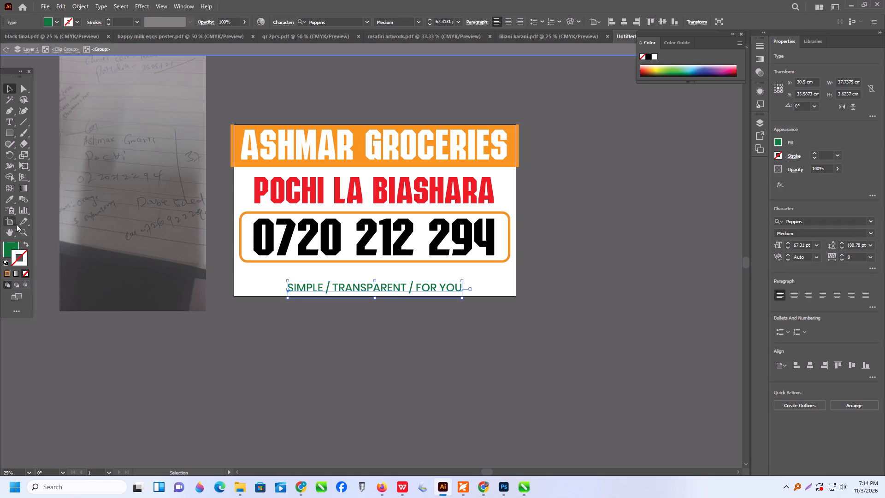
{"action": "left_click", "coordinate": [12, 202]}
{"action": "left_click", "coordinate": [235, 164]}
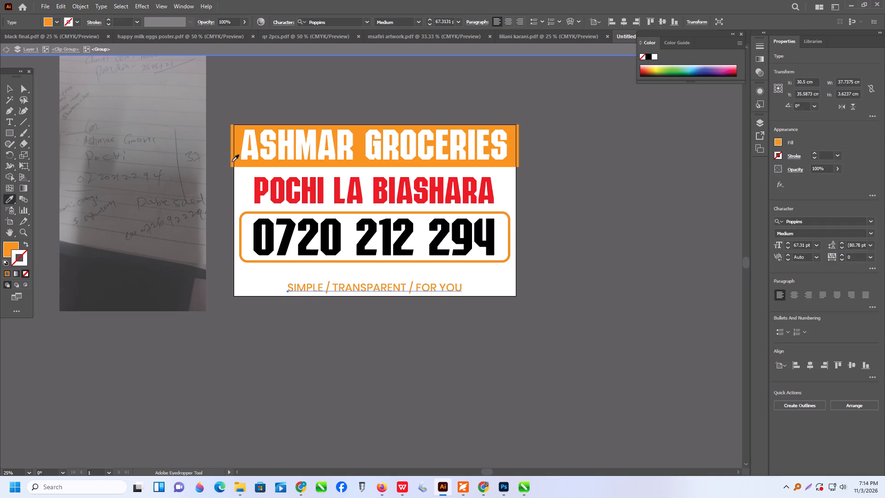
{"action": "left_click", "coordinate": [5, 88]}
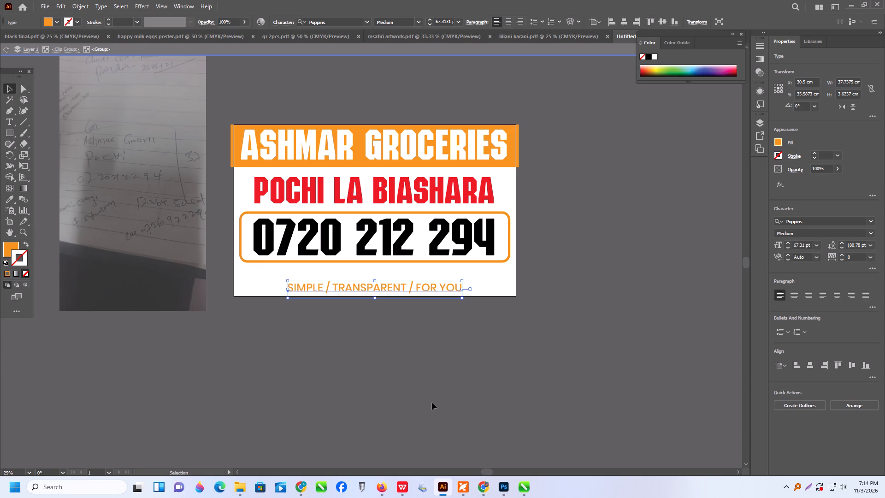
{"action": "triple_click", "coordinate": [435, 385]}
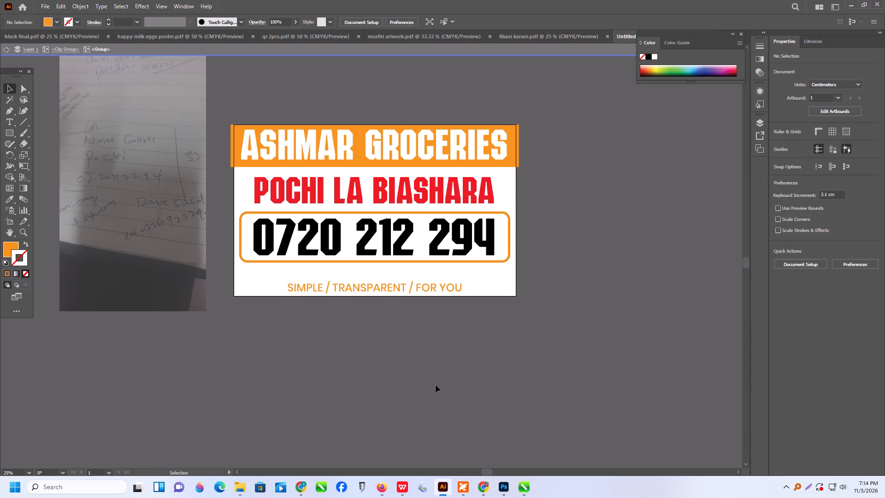
{"action": "scroll", "coordinate": [487, 209], "scroll_direction": "up", "scroll_amount": 2, "text": "alt"}
{"action": "scroll", "coordinate": [478, 193], "scroll_direction": "down", "scroll_amount": 3, "text": "alt"}
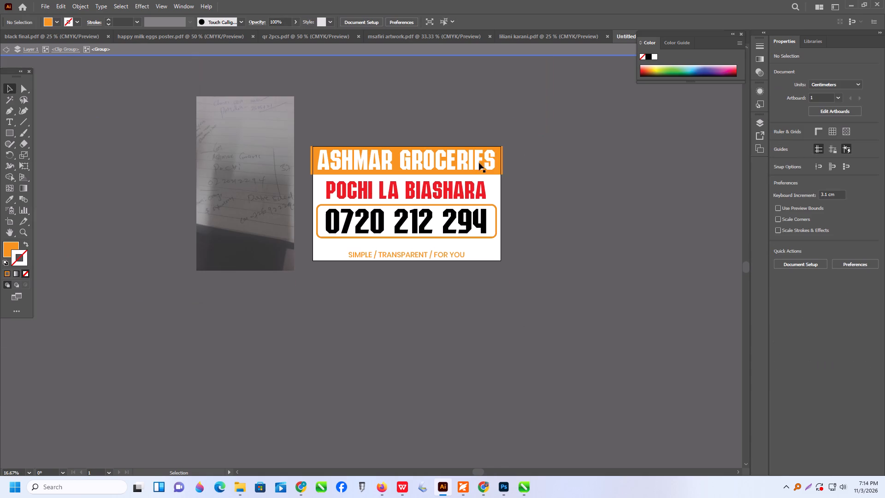
{"action": "triple_click", "coordinate": [560, 154]}
Respace the payment number inside the frame so its digits are grouped in five pairs.
{"action": "scroll", "coordinate": [450, 205], "scroll_direction": "up", "scroll_amount": 2, "text": "alt"}
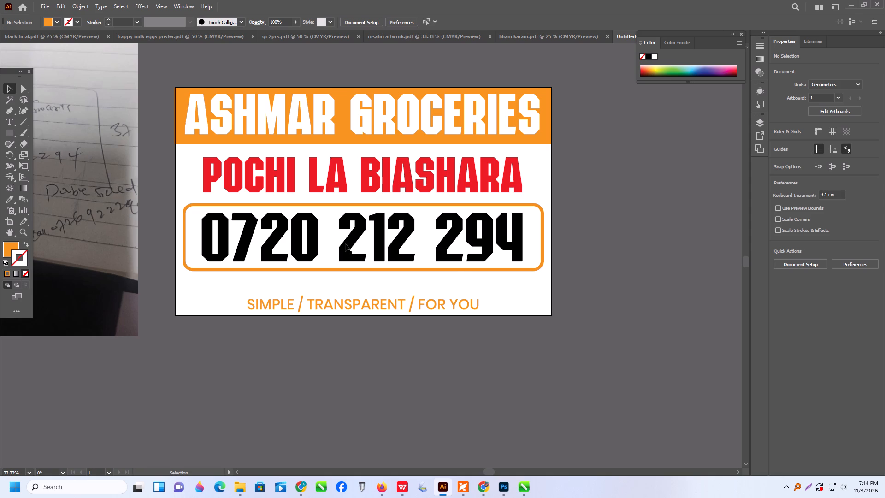
{"action": "left_click", "coordinate": [279, 243]}
{"action": "triple_click", "coordinate": [272, 240]}
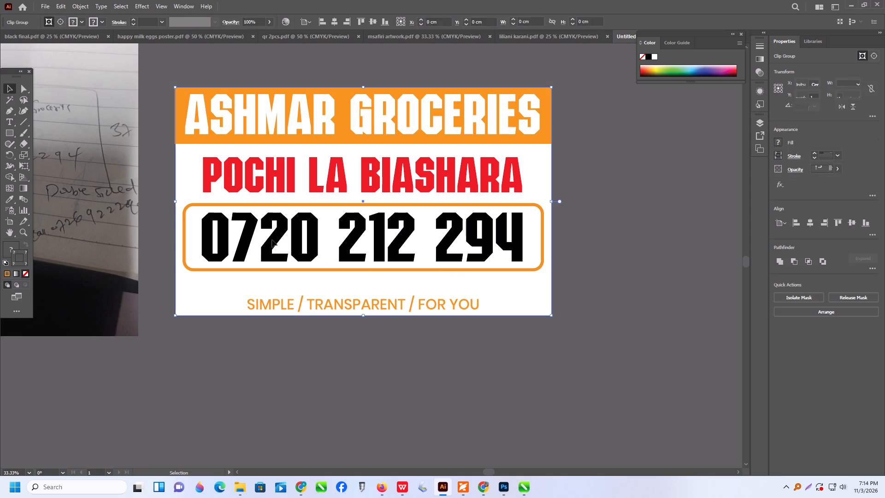
{"action": "triple_click", "coordinate": [272, 240]}
{"action": "left_click", "coordinate": [272, 240]}
{"action": "triple_click", "coordinate": [265, 228]}
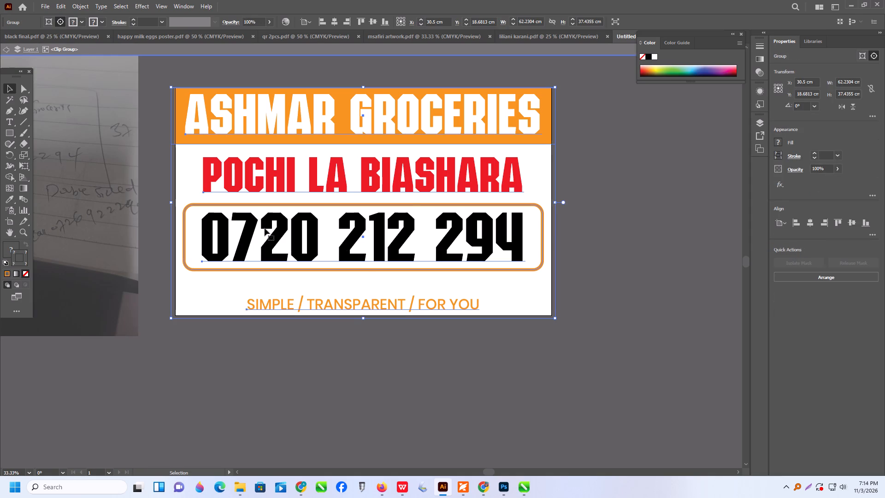
{"action": "left_click", "coordinate": [262, 227]}
{"action": "triple_click", "coordinate": [262, 223]}
{"action": "triple_click", "coordinate": [260, 225]}
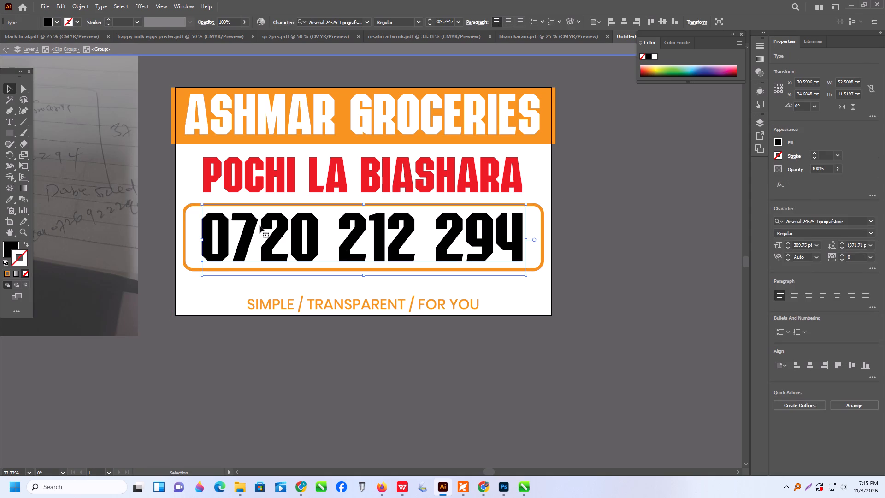
{"action": "left_click", "coordinate": [260, 225]}
{"action": "key", "text": "space"}
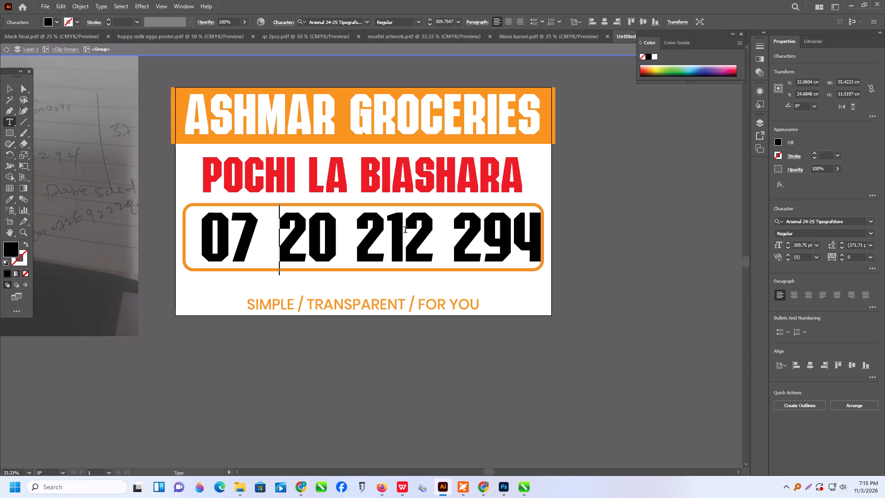
{"action": "left_click", "coordinate": [405, 231]}
{"action": "key", "text": "space"}
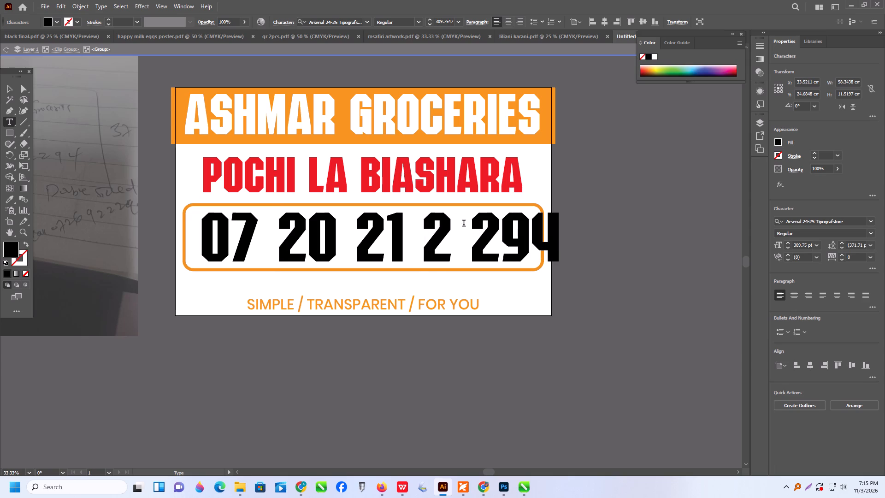
{"action": "left_click", "coordinate": [469, 225]}
{"action": "key", "text": "BackSpace"}
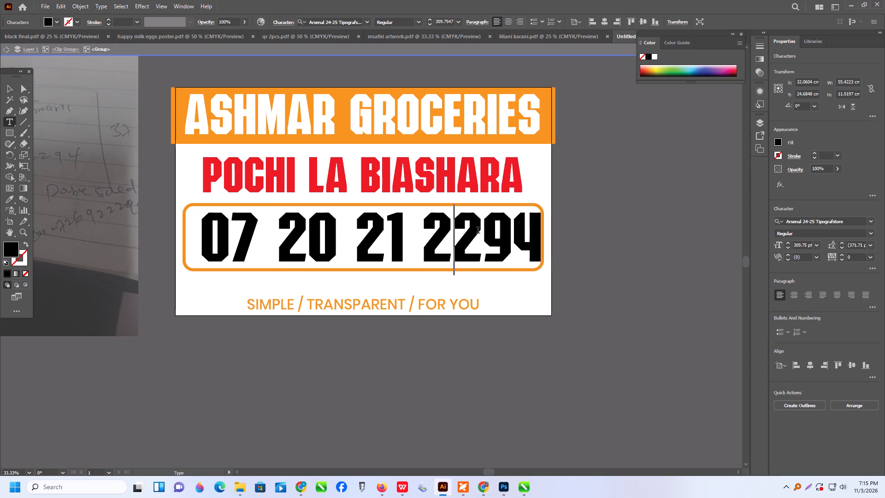
{"action": "left_click", "coordinate": [485, 237]}
{"action": "key", "text": "space"}
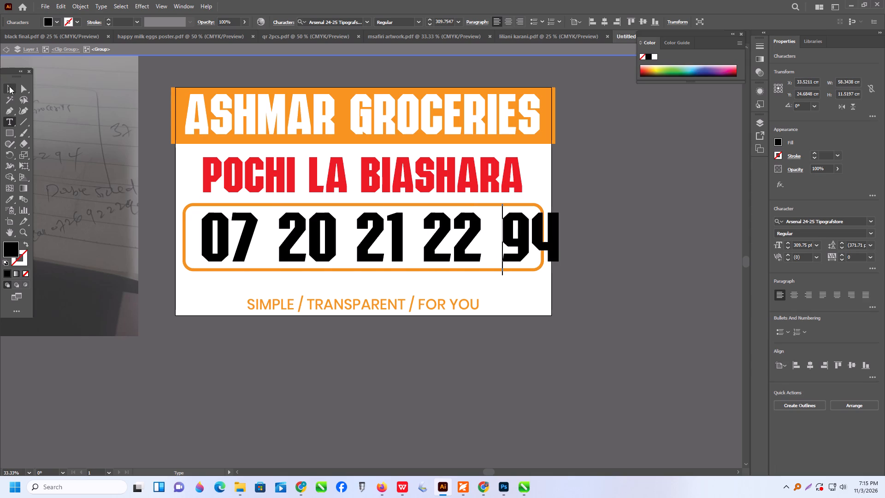
Scale the payment number down to about 56.1 cm wide so it fits inside its frame, and centre it horizontally on the artboard.
{"action": "left_click", "coordinate": [13, 85]}
{"action": "left_click", "coordinate": [809, 363]}
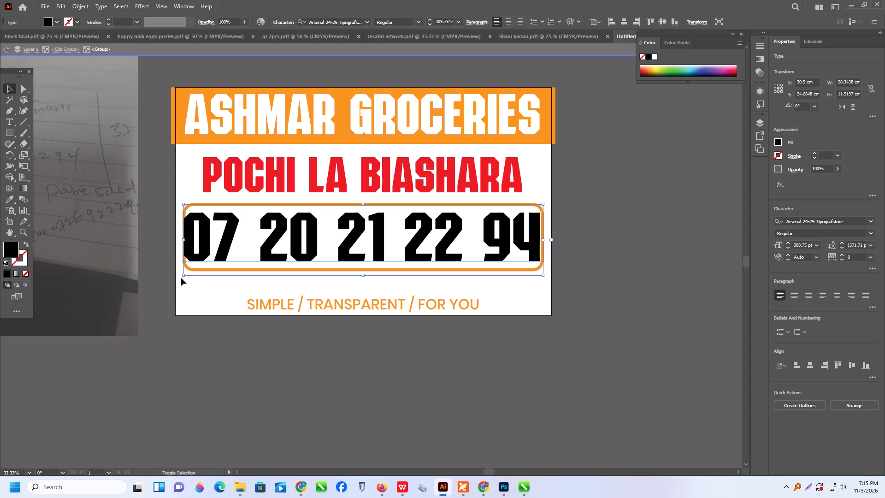
{"action": "left_click_drag", "start_coordinate": [183, 275], "coordinate": [188, 275], "text": "shift"}
{"action": "double_click", "coordinate": [189, 276], "text": "shift"}
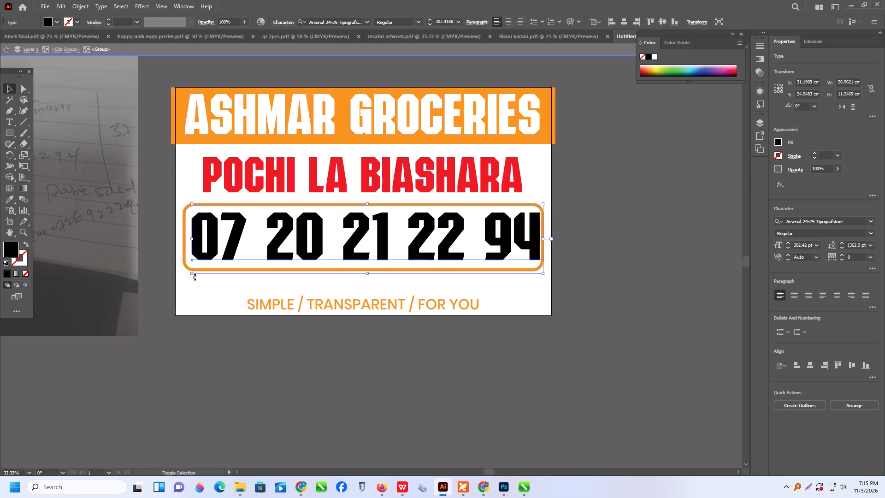
{"action": "left_click_drag", "start_coordinate": [545, 273], "coordinate": [537, 273], "text": "shift"}
{"action": "left_click", "coordinate": [809, 363]}
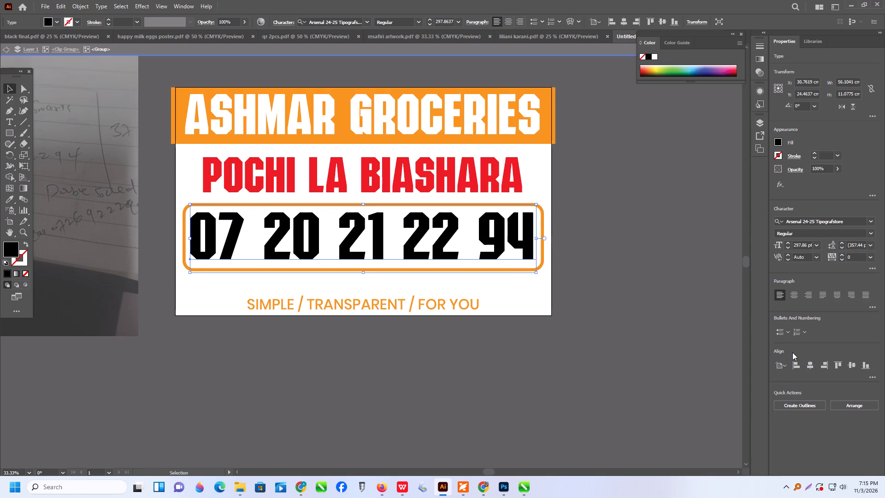
{"action": "left_click", "coordinate": [657, 296]}
Fill the payment number text with the dark blue swatch.
{"action": "scroll", "coordinate": [319, 242], "scroll_direction": "up", "scroll_amount": 1, "text": "alt"}
{"action": "left_click", "coordinate": [311, 249]}
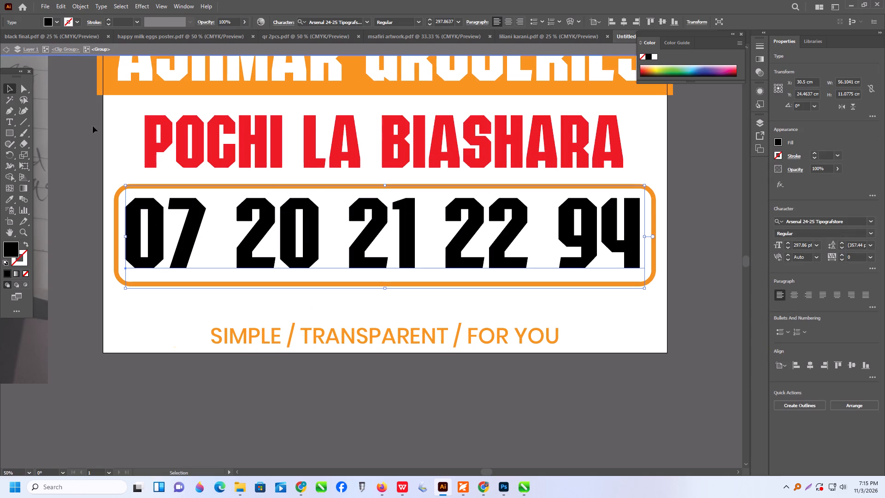
{"action": "left_click", "coordinate": [59, 20]}
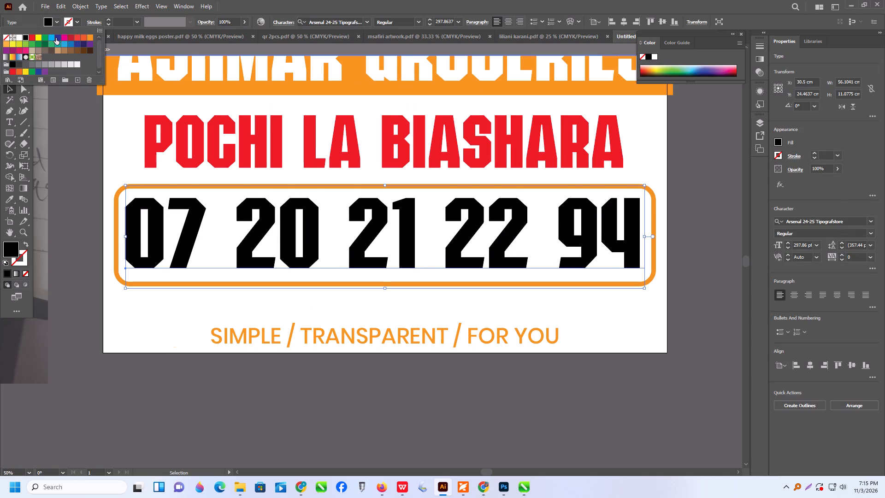
{"action": "left_click", "coordinate": [56, 38]}
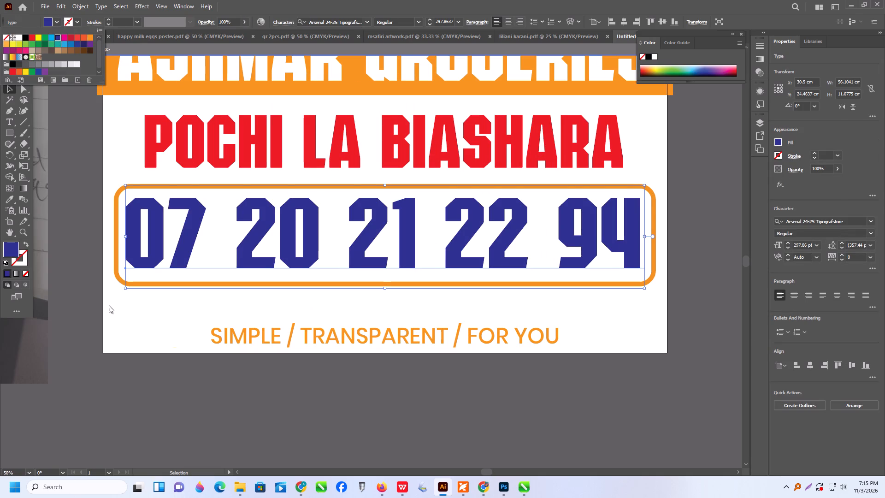
{"action": "triple_click", "coordinate": [113, 308]}
Fill the POCHI LA BIASHARA text inside the clip group with the same dark blue swatch.
{"action": "left_click", "coordinate": [286, 142]}
{"action": "triple_click", "coordinate": [265, 140]}
{"action": "triple_click", "coordinate": [265, 140]}
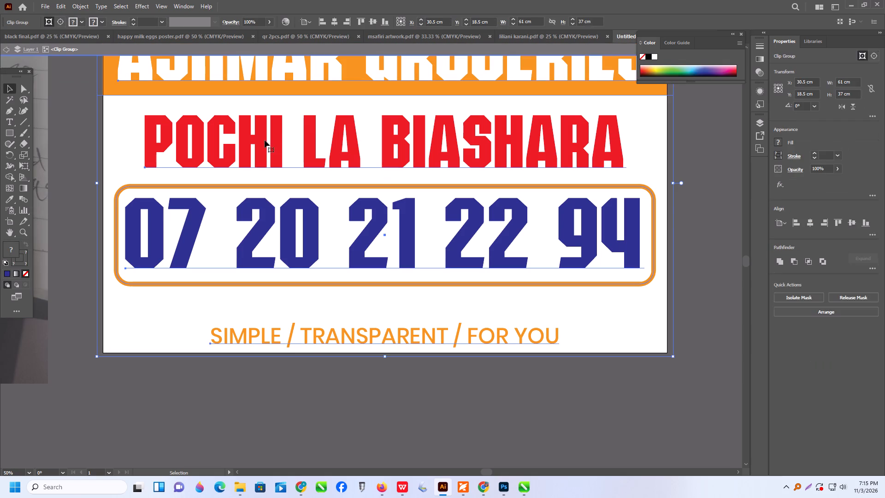
{"action": "triple_click", "coordinate": [265, 140]}
{"action": "triple_click", "coordinate": [260, 139]}
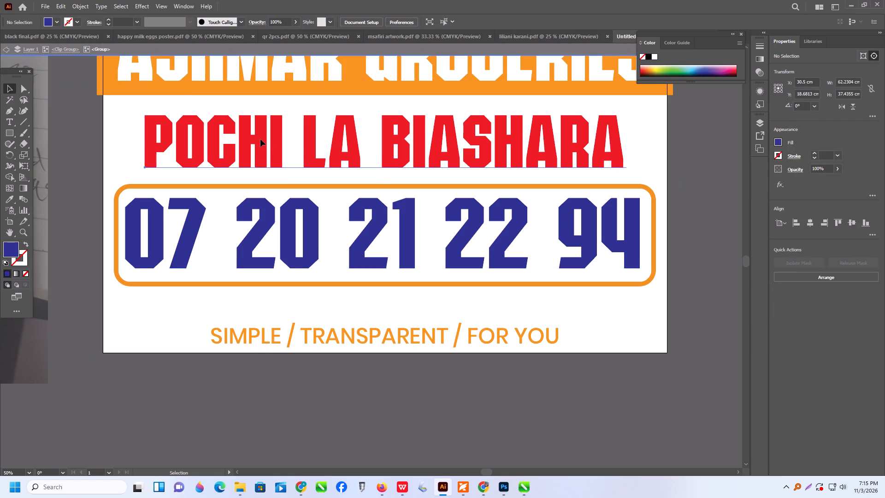
{"action": "left_click", "coordinate": [260, 139]}
{"action": "left_click", "coordinate": [58, 16]}
{"action": "left_click", "coordinate": [55, 20]}
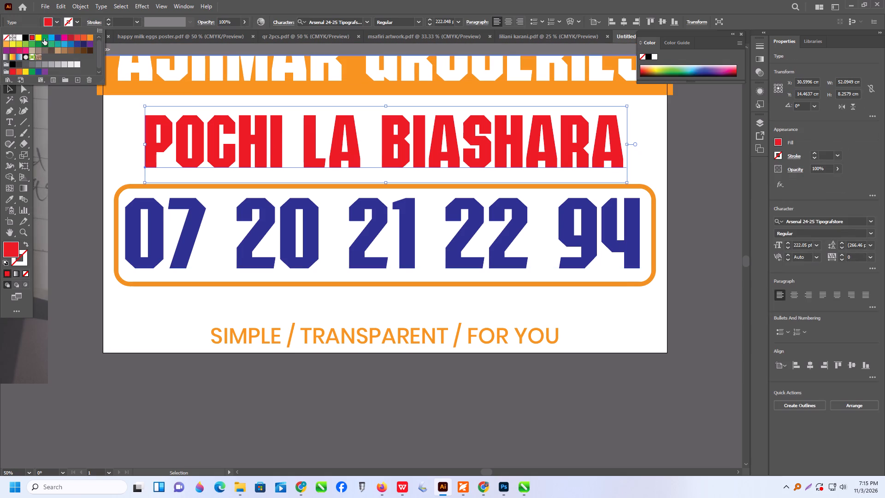
{"action": "left_click", "coordinate": [60, 37]}
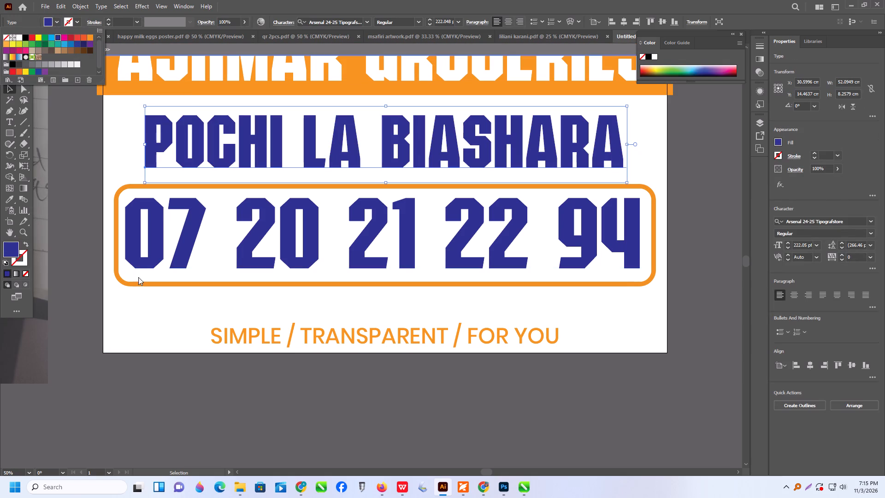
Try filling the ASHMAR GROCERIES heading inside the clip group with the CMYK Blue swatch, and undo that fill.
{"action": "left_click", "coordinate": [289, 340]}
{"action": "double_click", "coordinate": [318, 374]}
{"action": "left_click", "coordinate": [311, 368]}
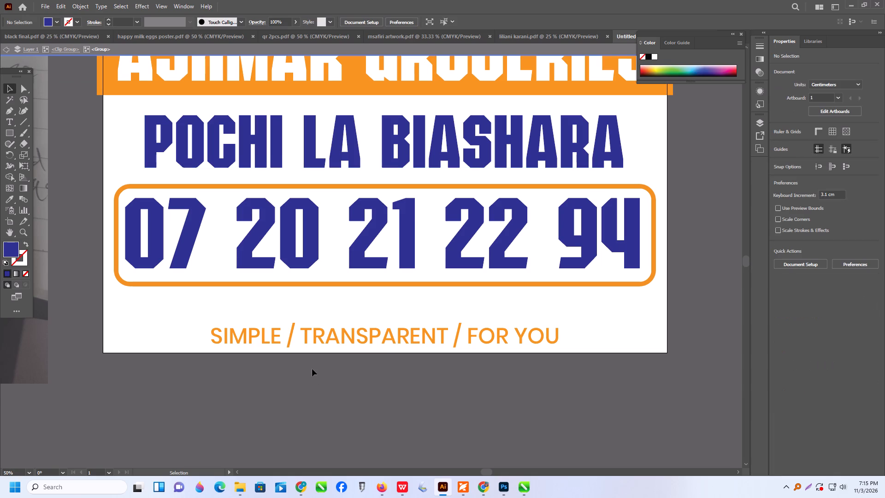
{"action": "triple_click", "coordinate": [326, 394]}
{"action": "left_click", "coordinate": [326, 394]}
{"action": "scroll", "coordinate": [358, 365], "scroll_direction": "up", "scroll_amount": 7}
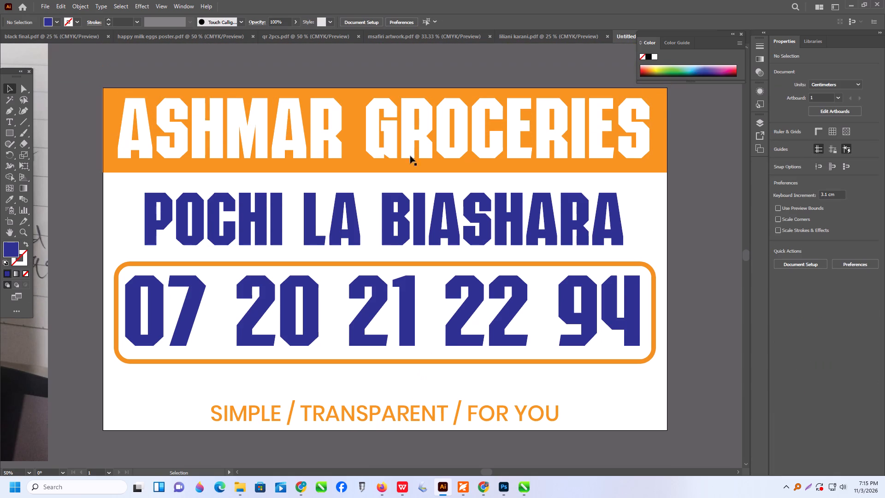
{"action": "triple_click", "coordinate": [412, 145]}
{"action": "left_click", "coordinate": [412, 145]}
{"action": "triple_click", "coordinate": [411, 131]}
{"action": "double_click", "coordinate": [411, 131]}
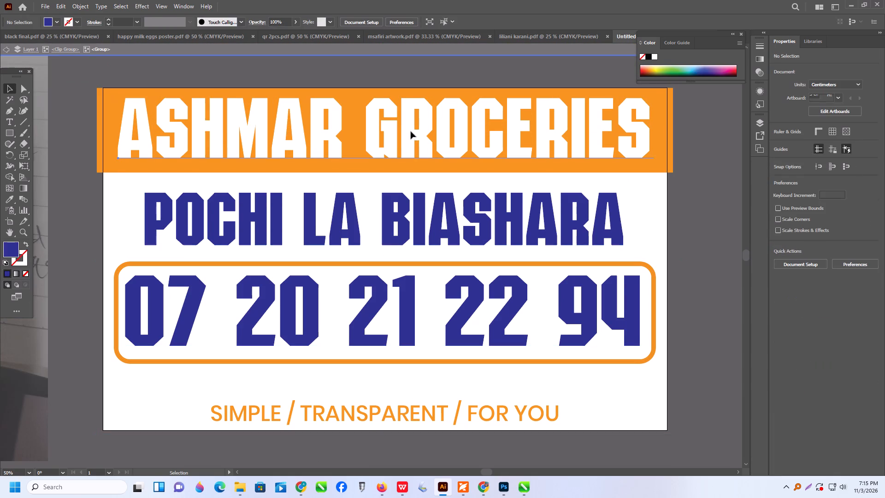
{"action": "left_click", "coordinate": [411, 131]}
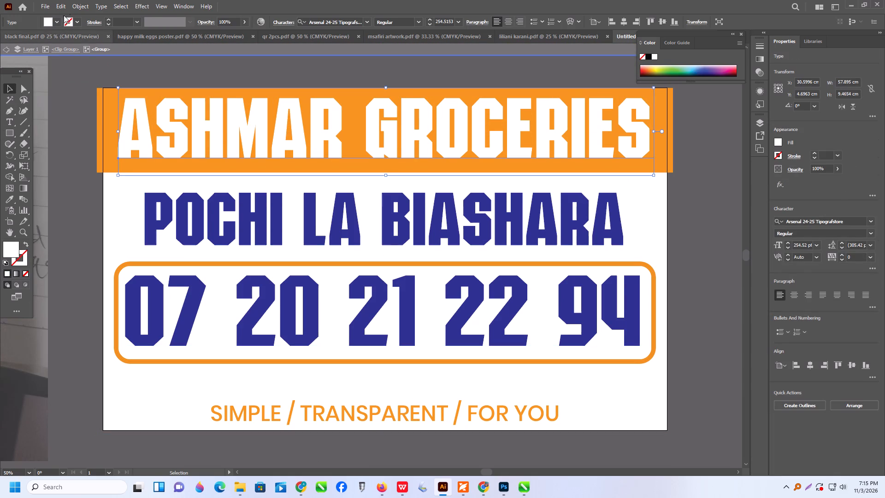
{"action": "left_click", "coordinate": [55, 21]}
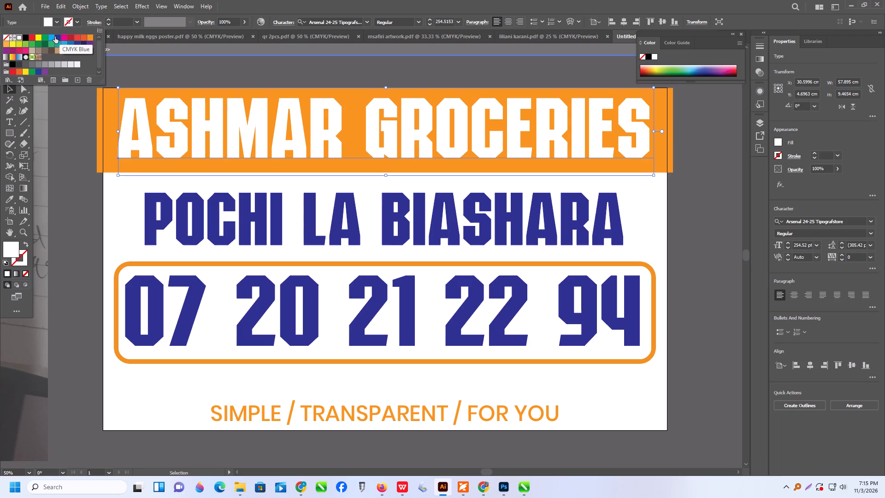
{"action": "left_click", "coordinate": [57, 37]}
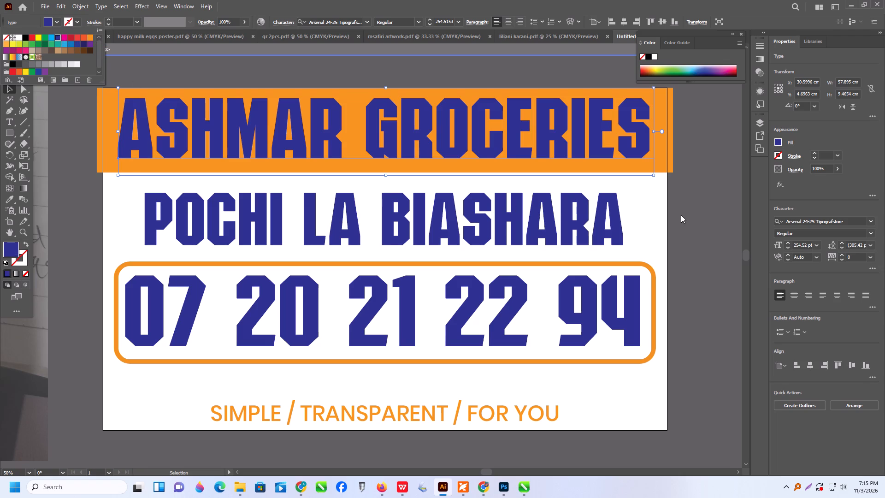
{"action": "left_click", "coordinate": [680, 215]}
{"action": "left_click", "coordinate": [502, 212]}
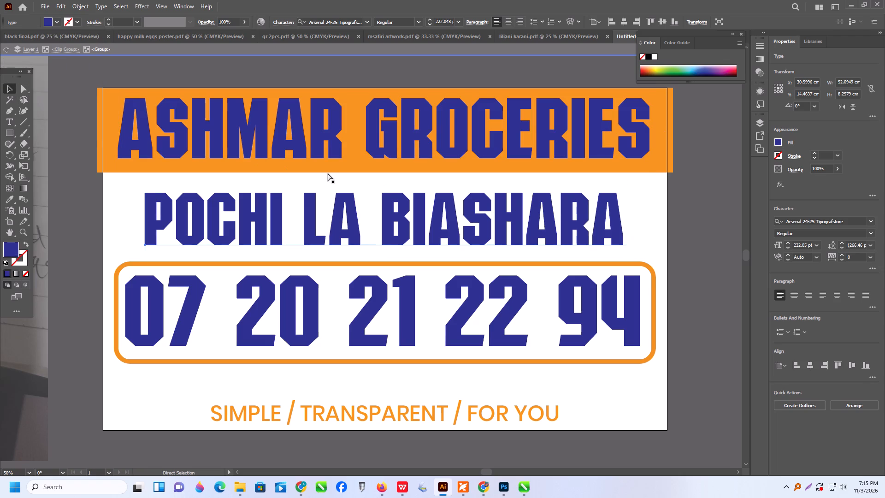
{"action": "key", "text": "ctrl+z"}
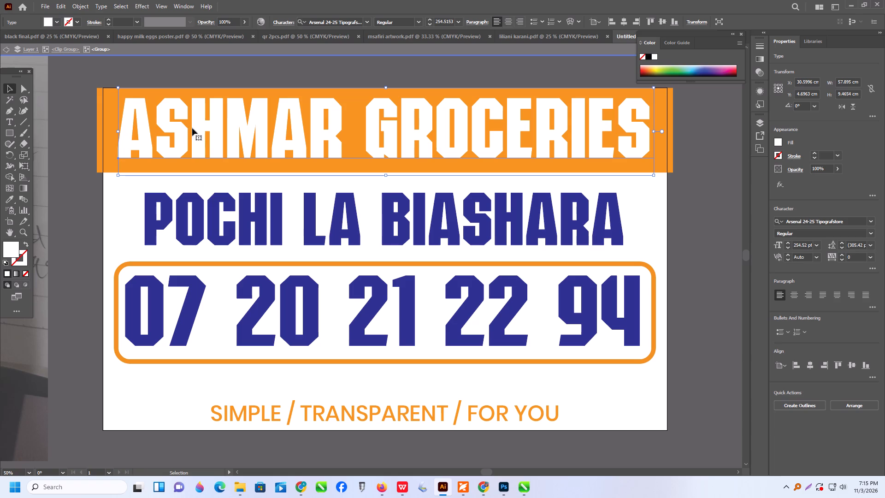
Replace the R of ASHMAR in the heading with K so it reads ASHMAK GROCERIES, and leave the clip group.
{"action": "double_click", "coordinate": [235, 126]}
{"action": "left_click", "coordinate": [340, 128]}
{"action": "triple_click", "coordinate": [319, 126]}
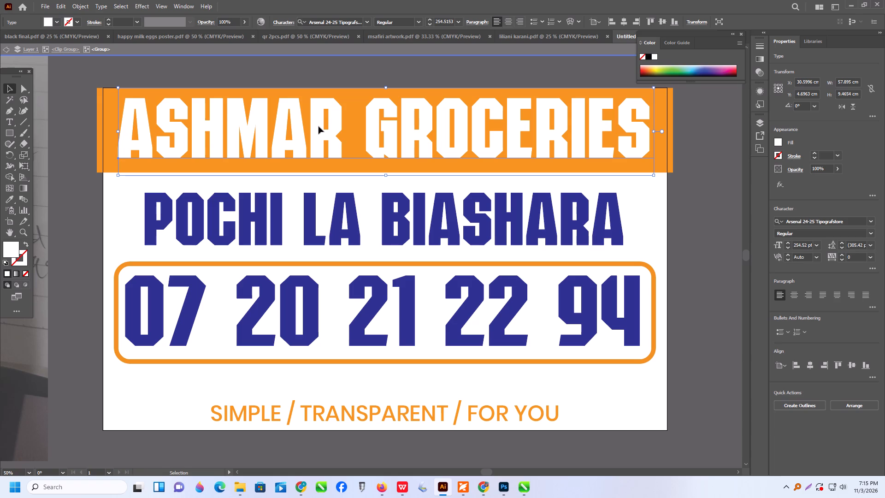
{"action": "left_click", "coordinate": [319, 126]}
{"action": "left_click_drag", "start_coordinate": [316, 125], "coordinate": [336, 131]}
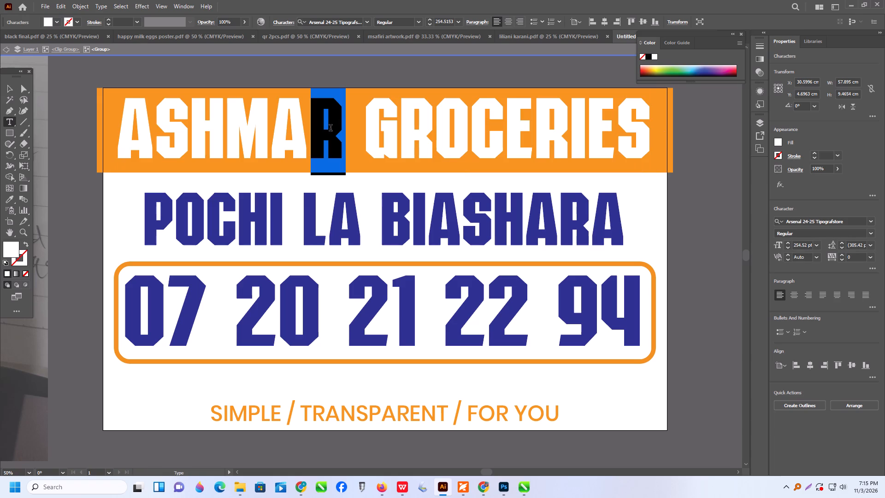
{"action": "key", "text": "k"}
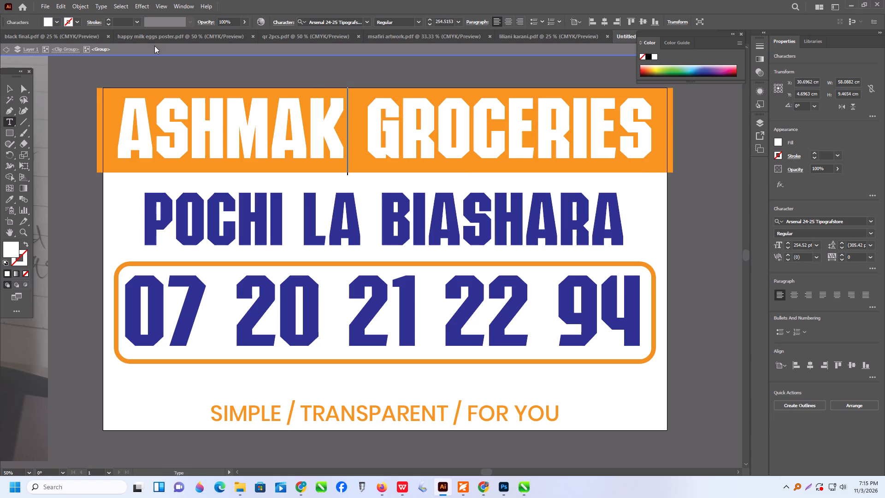
{"action": "left_click", "coordinate": [13, 88]}
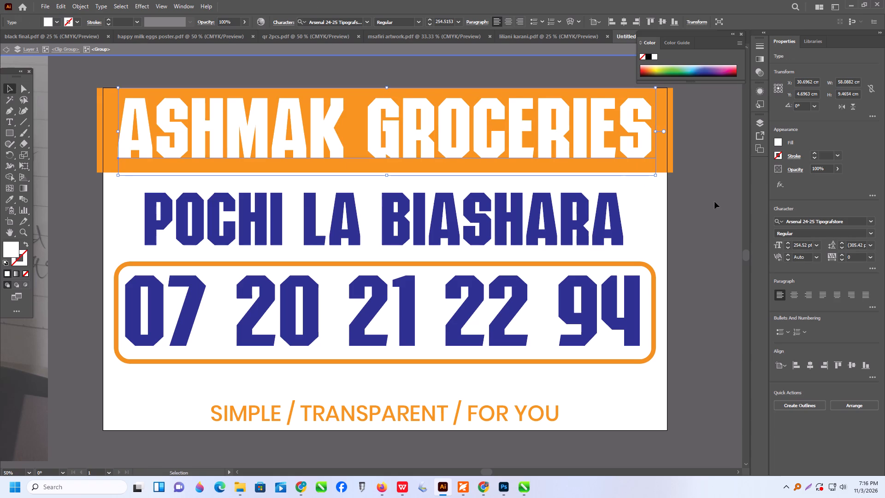
{"action": "triple_click", "coordinate": [716, 203]}
{"action": "left_click", "coordinate": [716, 203]}
{"action": "scroll", "coordinate": [708, 217], "scroll_direction": "down", "scroll_amount": 3}
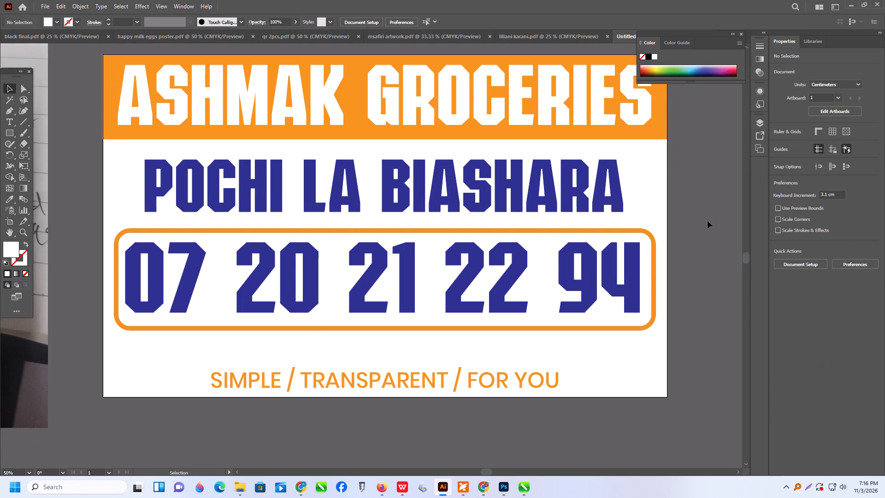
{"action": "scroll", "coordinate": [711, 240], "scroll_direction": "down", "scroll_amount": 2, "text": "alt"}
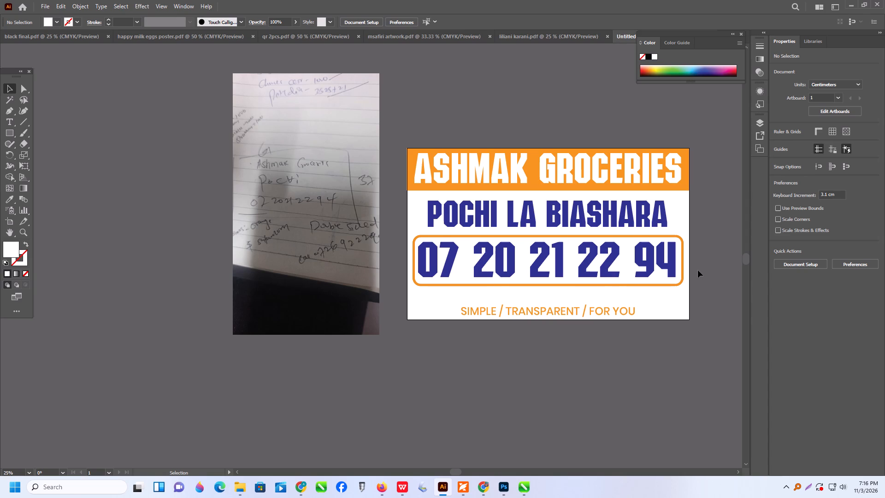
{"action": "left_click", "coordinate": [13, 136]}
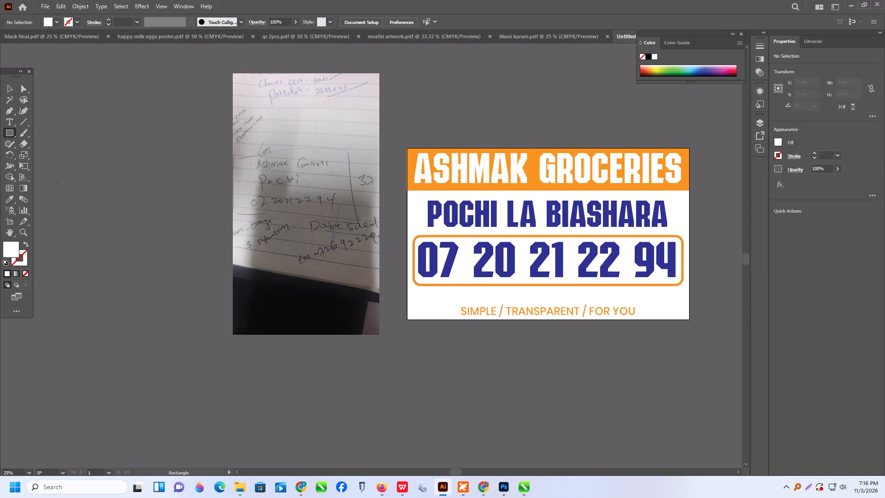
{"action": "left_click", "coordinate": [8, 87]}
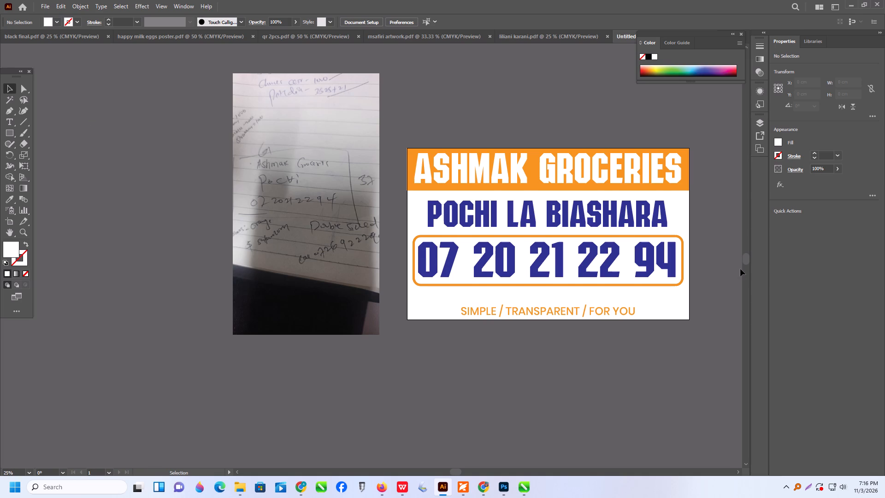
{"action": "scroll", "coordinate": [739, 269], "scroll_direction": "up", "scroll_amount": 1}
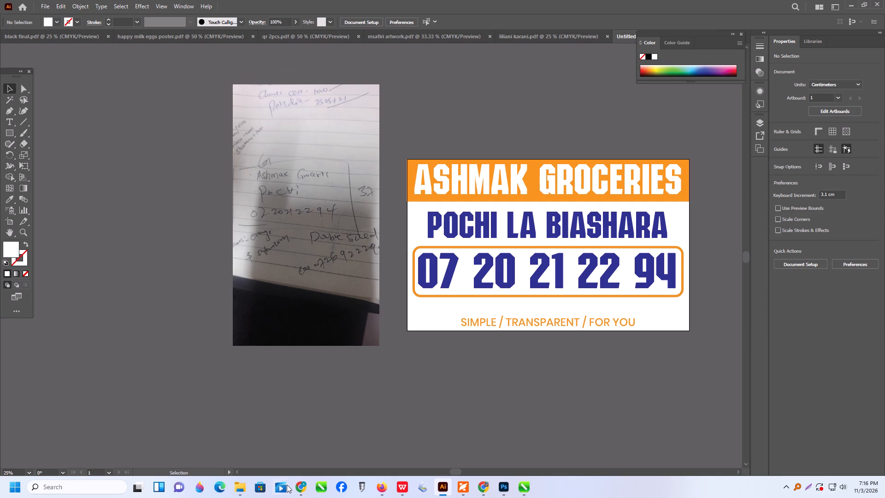
Switch to Chrome and look through the groceries image results for ideas, and return to Illustrator.
{"action": "left_click", "coordinate": [300, 485]}
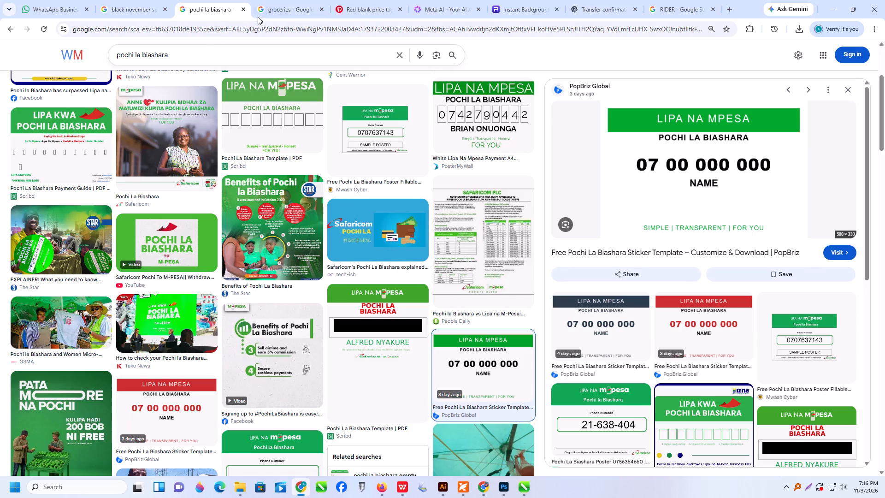
{"action": "left_click", "coordinate": [289, 16]}
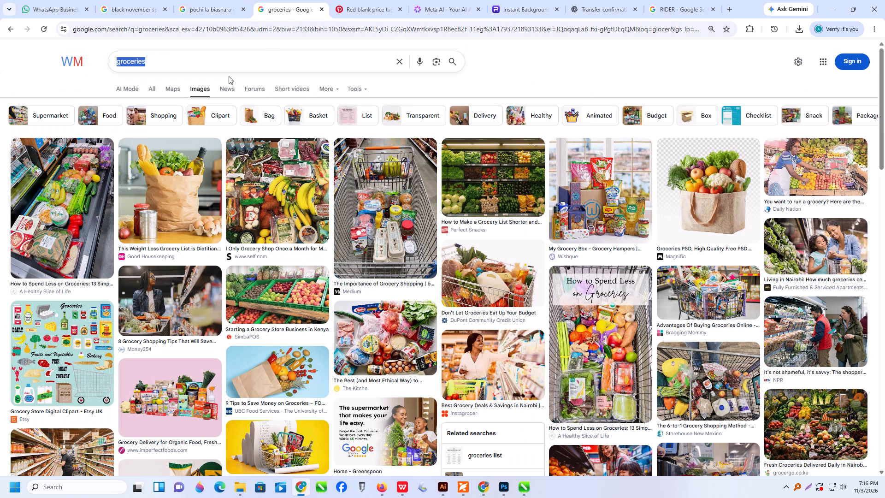
{"action": "scroll", "coordinate": [316, 107], "scroll_direction": "down", "scroll_amount": 1}
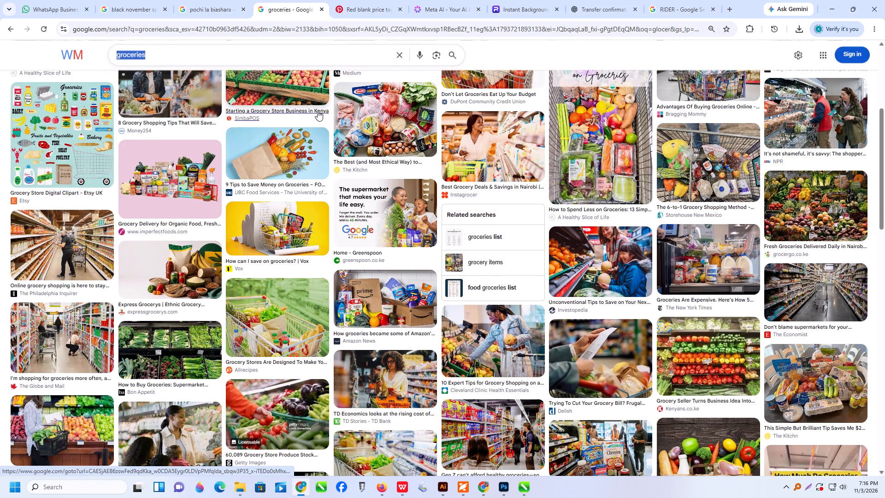
{"action": "scroll", "coordinate": [318, 113], "scroll_direction": "down", "scroll_amount": 2}
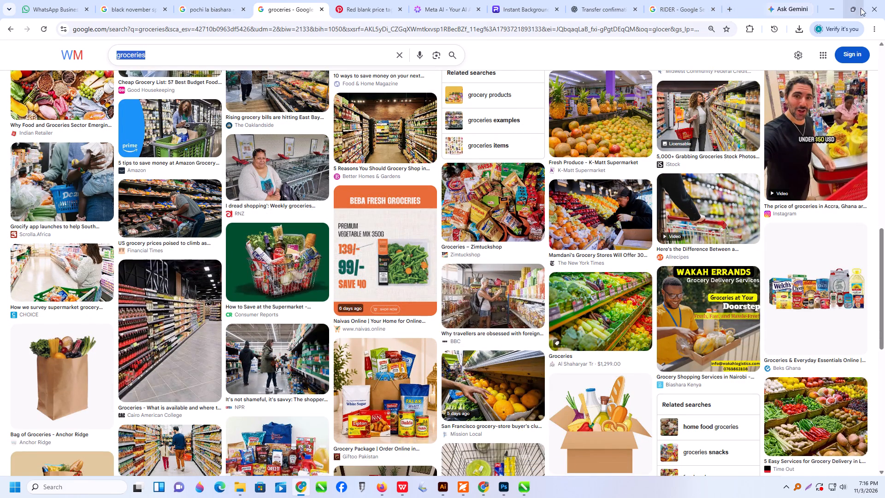
{"action": "left_click", "coordinate": [827, 9]}
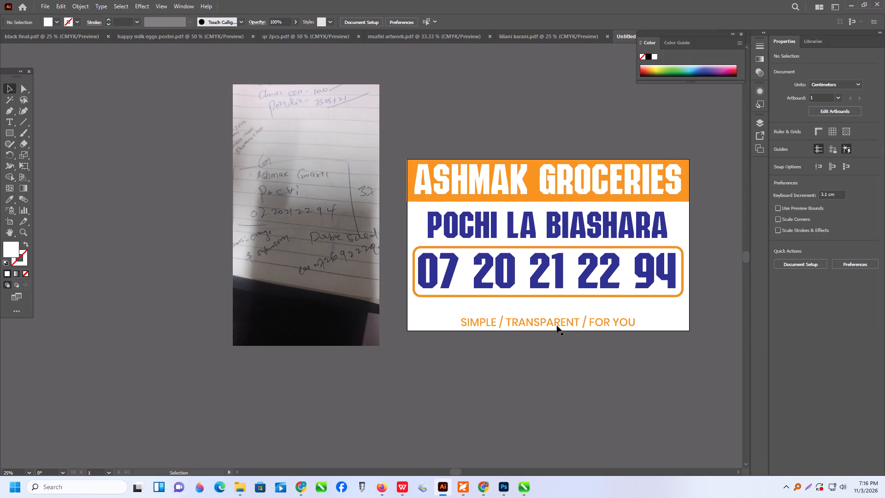
Fill the SIMPLE / TRANSPARENT / FOR YOU tagline inside the clip group with the dark green swatch.
{"action": "double_click", "coordinate": [557, 326]}
{"action": "triple_click", "coordinate": [558, 321]}
{"action": "triple_click", "coordinate": [558, 321]}
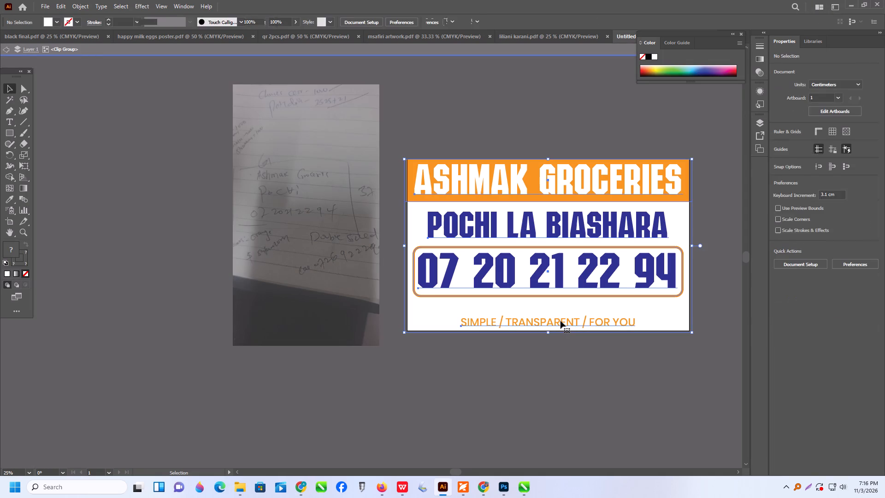
{"action": "triple_click", "coordinate": [560, 321]}
{"action": "left_click", "coordinate": [560, 321]}
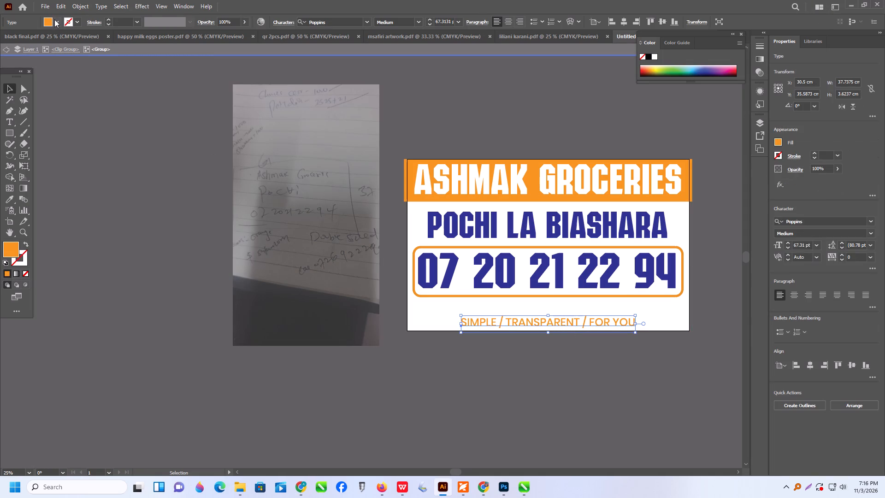
{"action": "left_click", "coordinate": [55, 19]}
{"action": "left_click", "coordinate": [44, 45]}
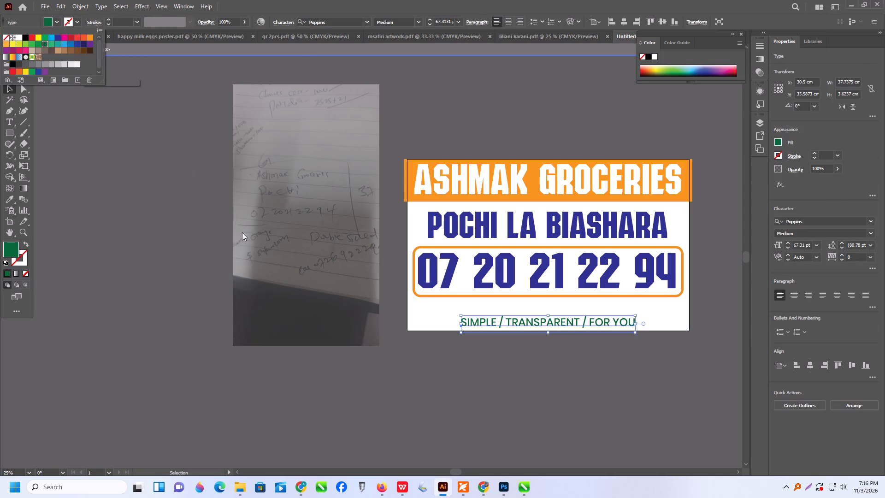
{"action": "left_click", "coordinate": [603, 363]}
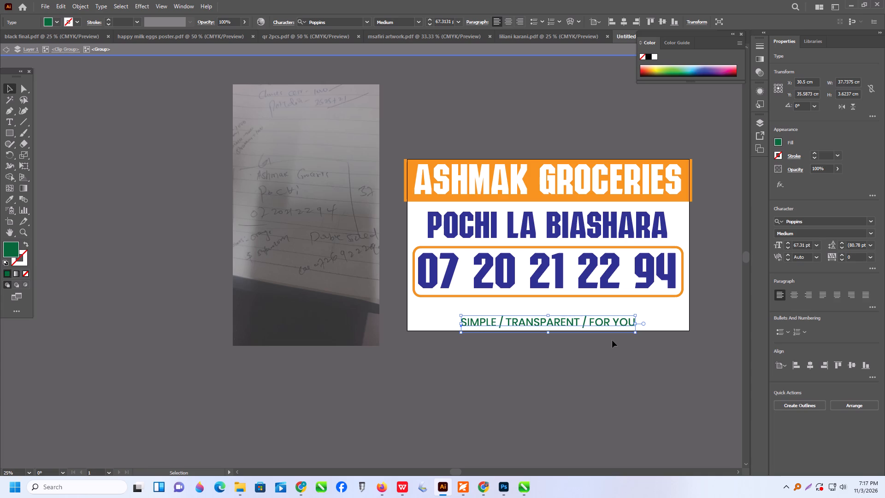
Switch to Chrome, search Google for groceries quotes and show all results instead of images only.
{"action": "left_click", "coordinate": [301, 485]}
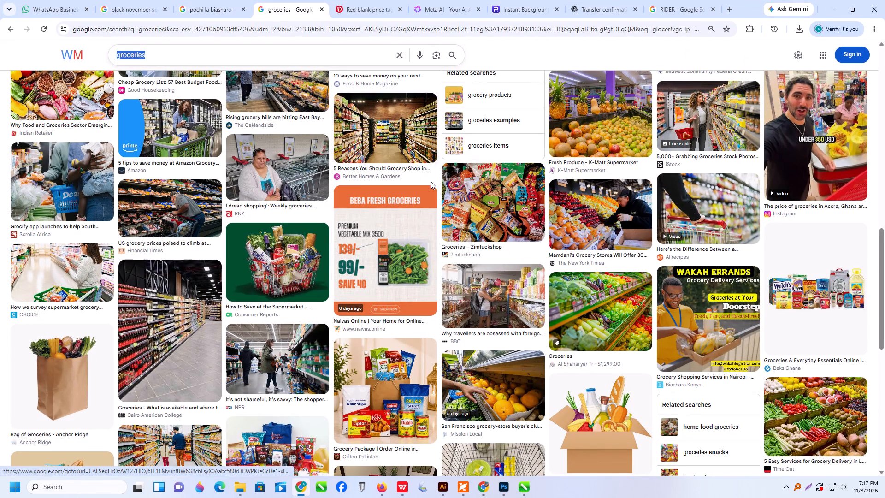
{"action": "left_click", "coordinate": [152, 58]}
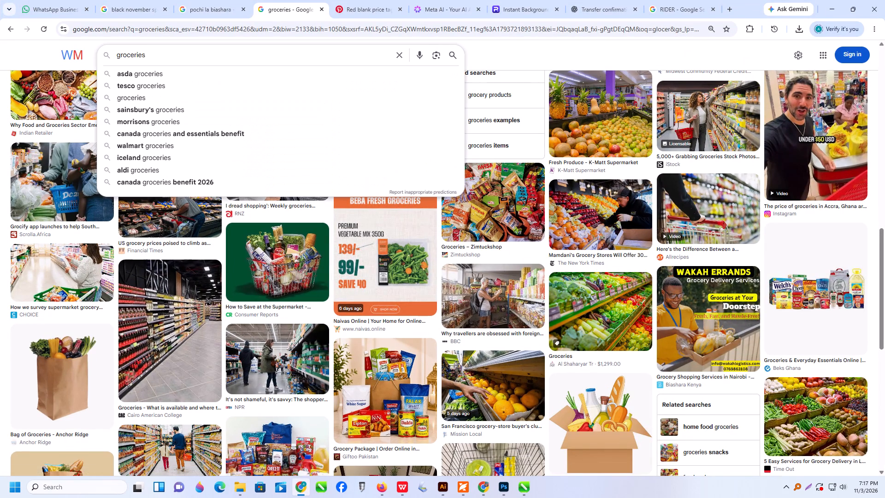
{"action": "key", "text": "space"}
{"action": "key", "text": "q"}
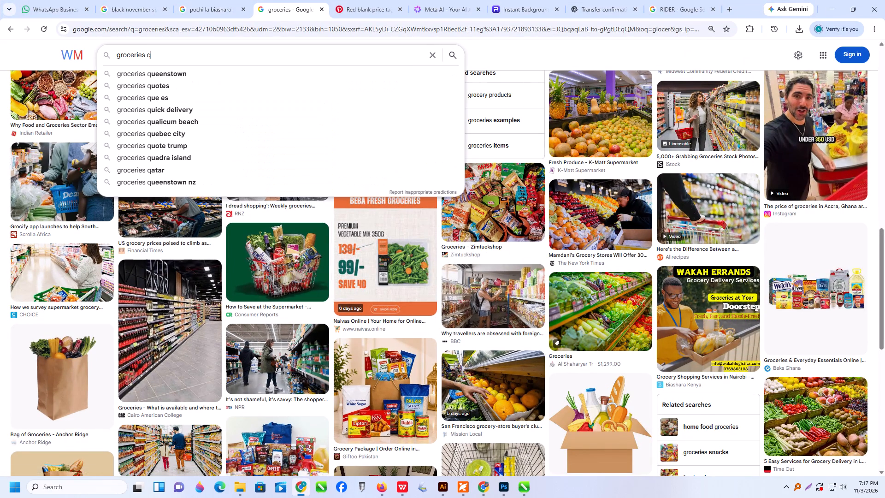
{"action": "left_click", "coordinate": [179, 89]}
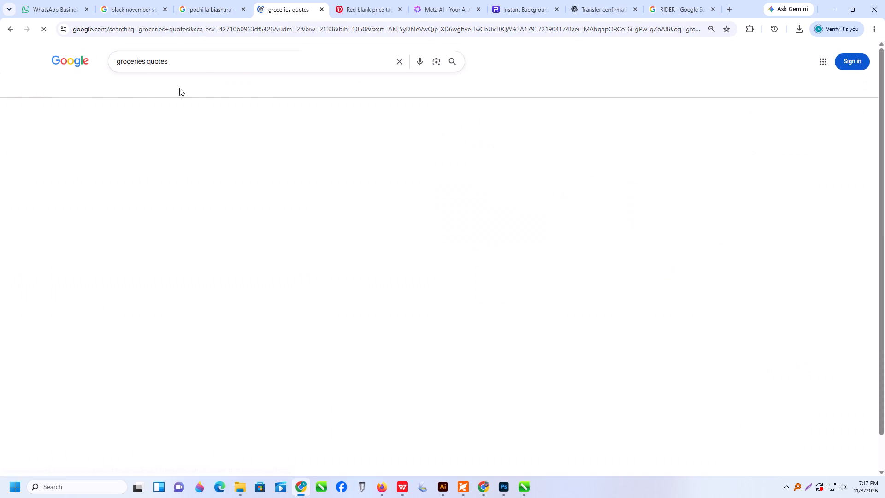
{"action": "left_click", "coordinate": [156, 90]}
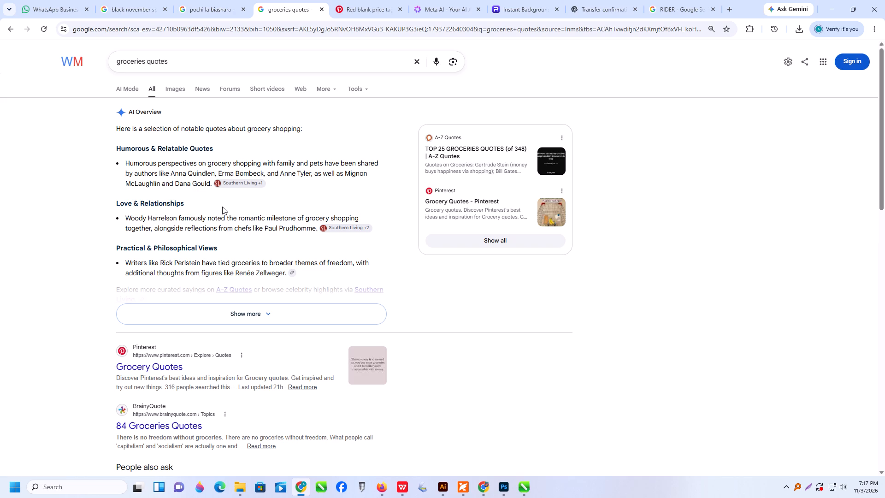
Expand the AI overview, look through BrainyQuote's 84 Groceries Quotes page for a usable quote, and return to the search results.
{"action": "left_click", "coordinate": [266, 311]}
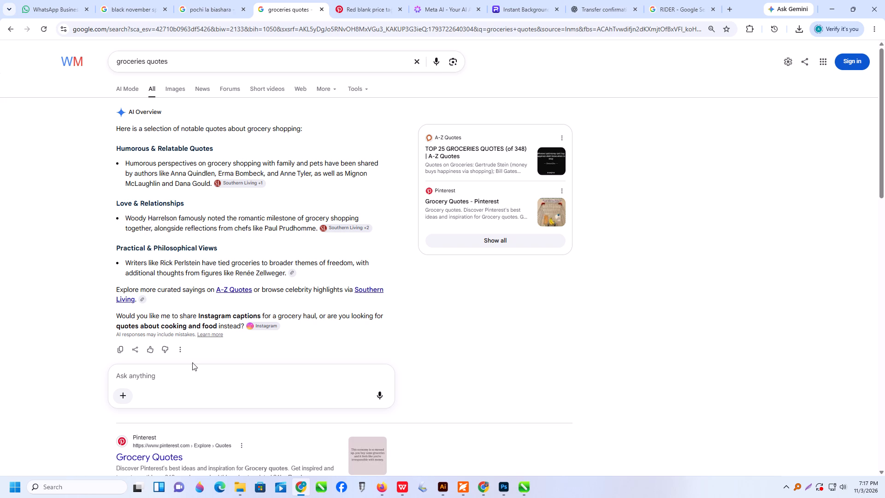
{"action": "scroll", "coordinate": [199, 319], "scroll_direction": "down", "scroll_amount": 1}
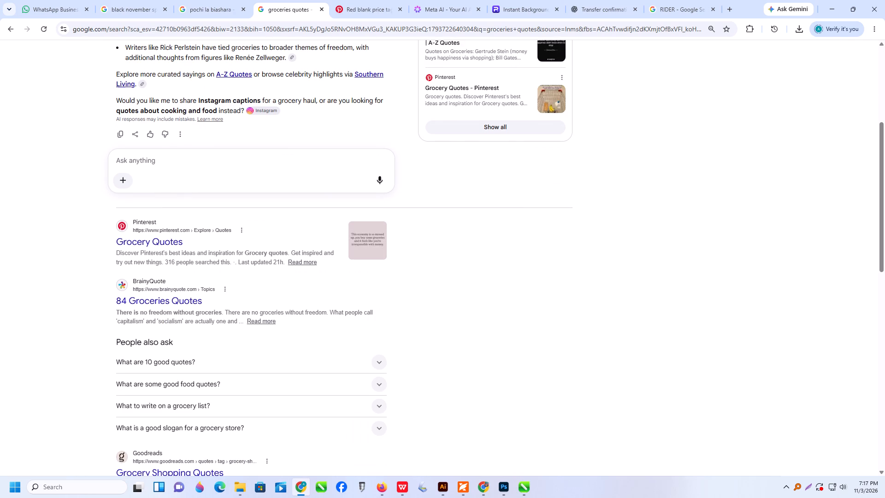
{"action": "left_click", "coordinate": [188, 302]}
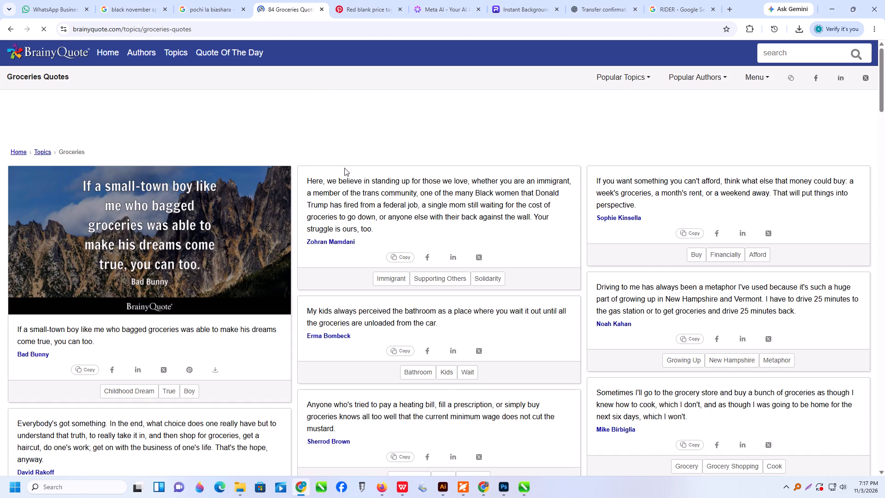
{"action": "scroll", "coordinate": [343, 213], "scroll_direction": "down", "scroll_amount": 1}
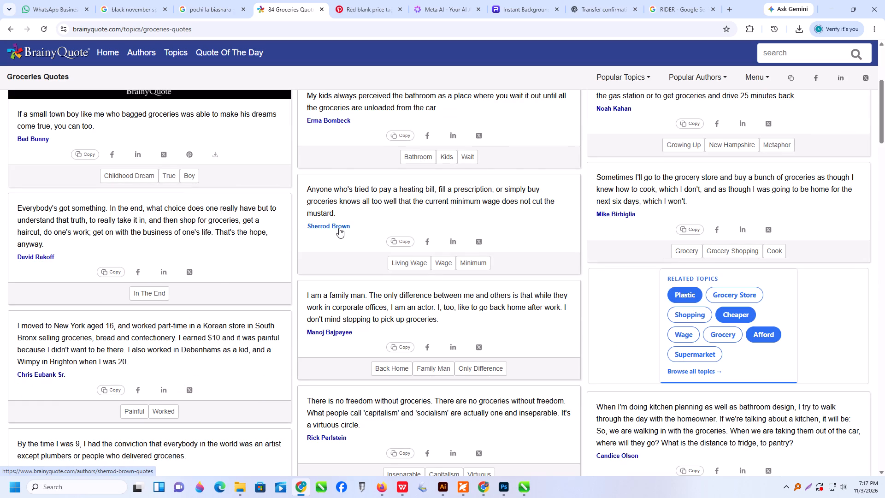
{"action": "scroll", "coordinate": [339, 229], "scroll_direction": "up", "scroll_amount": 1}
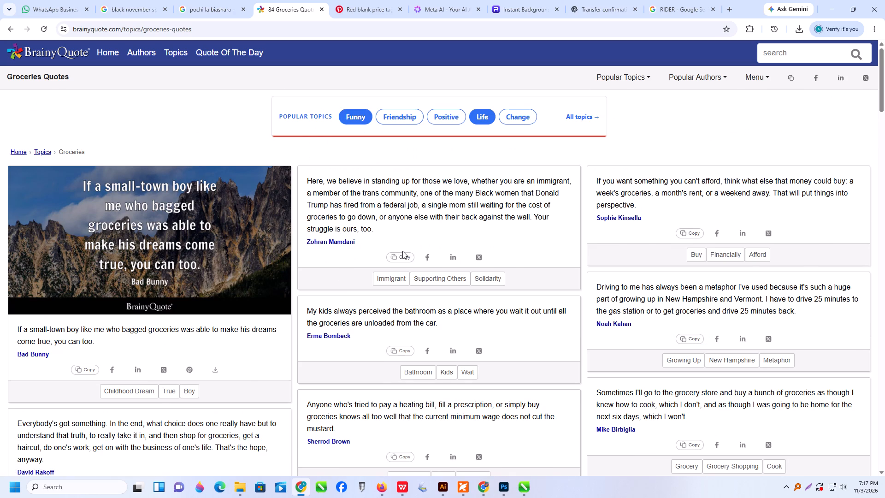
{"action": "left_click", "coordinate": [12, 30]}
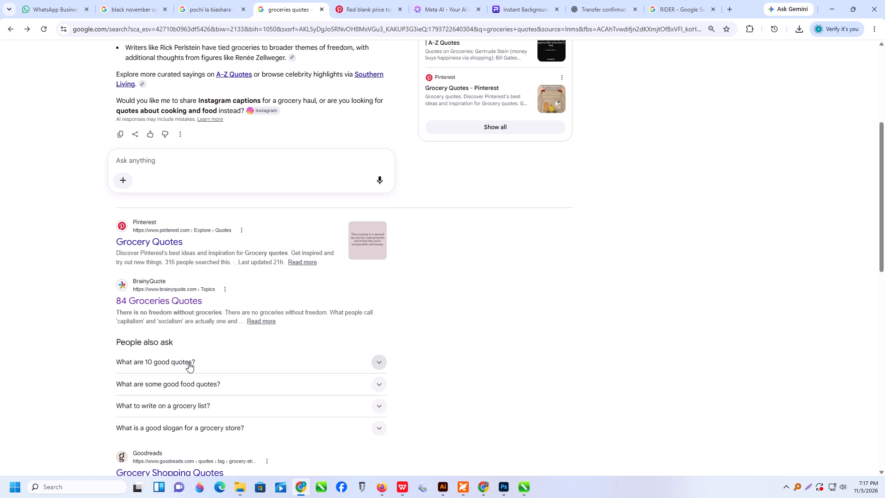
Examine the related questions on 10 good quotes, good food quotes and what to write on a grocery list for quote ideas.
{"action": "left_click", "coordinate": [189, 362]}
{"action": "scroll", "coordinate": [321, 365], "scroll_direction": "down", "scroll_amount": 1}
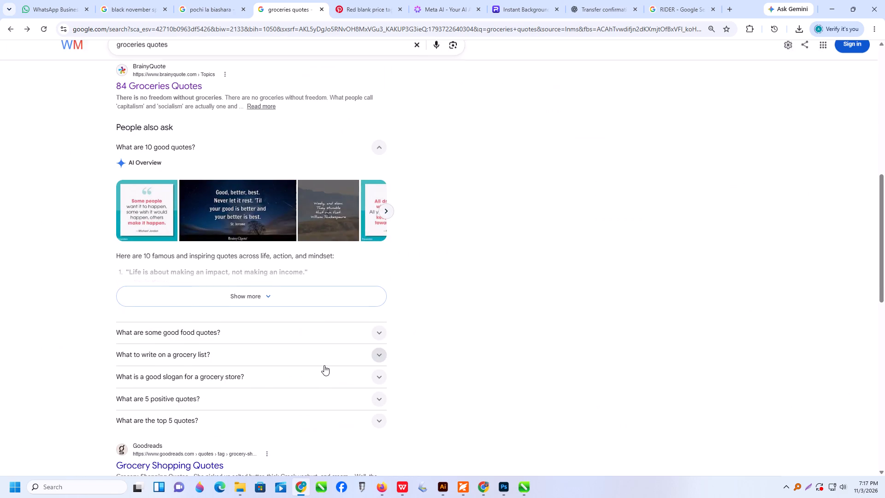
{"action": "left_click", "coordinate": [375, 335]}
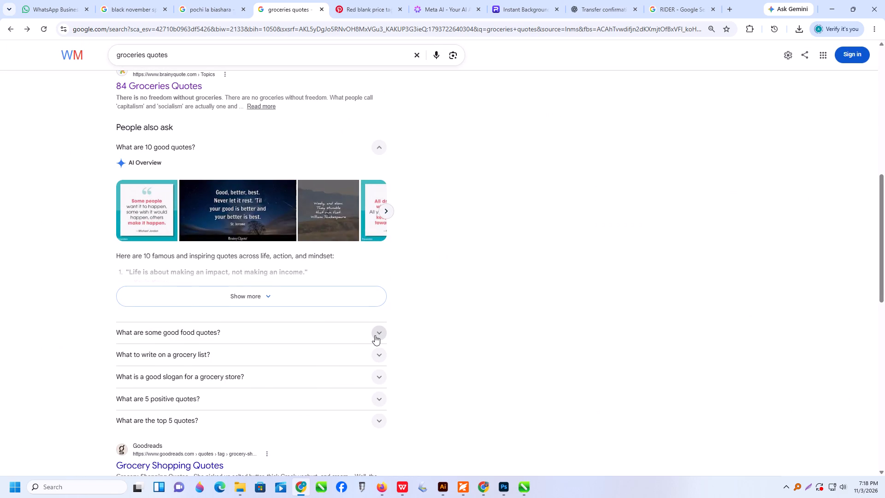
{"action": "left_click", "coordinate": [380, 335]}
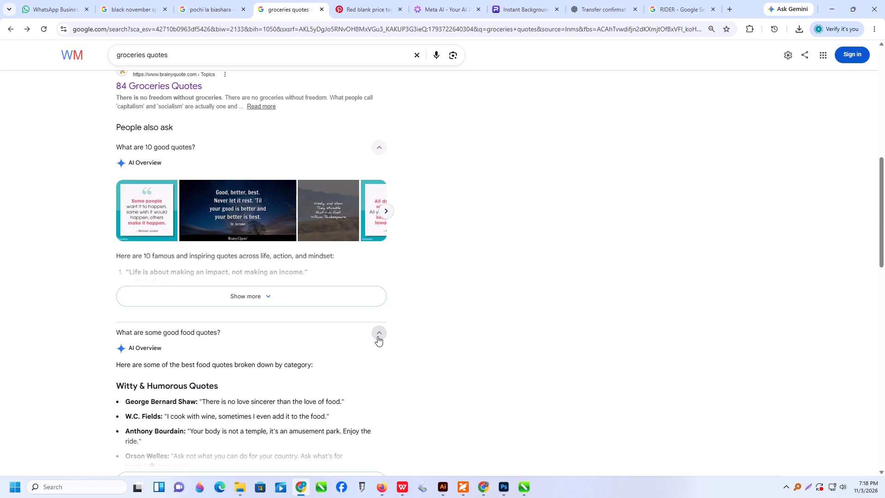
{"action": "scroll", "coordinate": [166, 432], "scroll_direction": "down", "scroll_amount": 1}
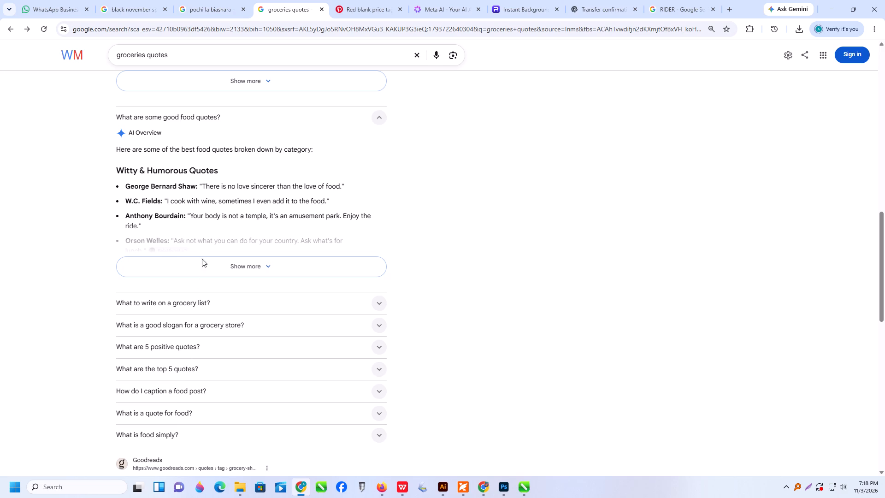
{"action": "left_click", "coordinate": [381, 306]}
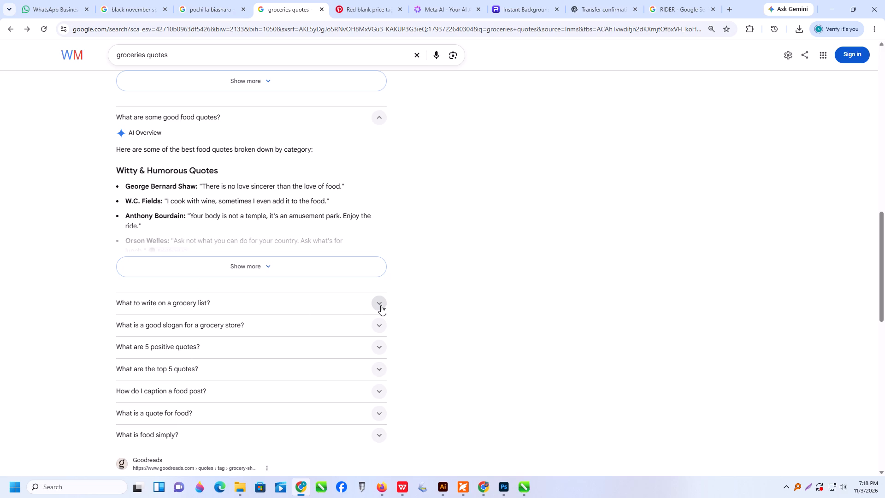
{"action": "left_click", "coordinate": [380, 304]}
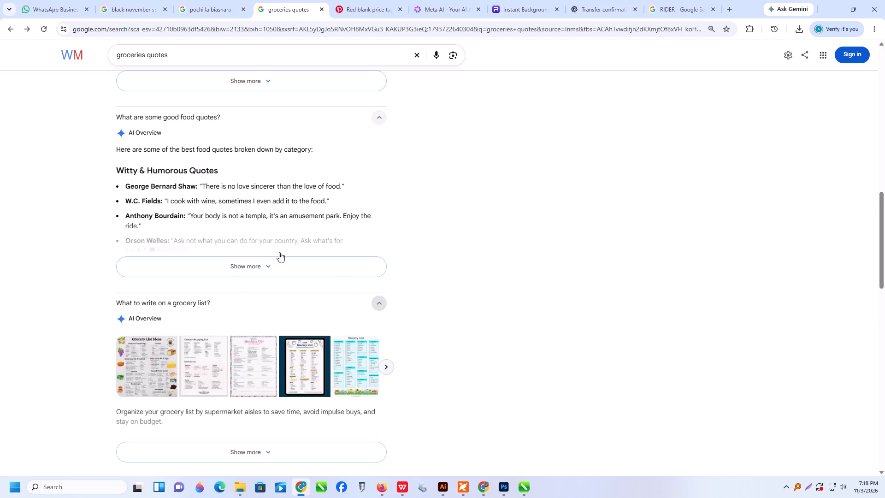
{"action": "left_click", "coordinate": [277, 265]}
{"action": "left_click", "coordinate": [266, 267]}
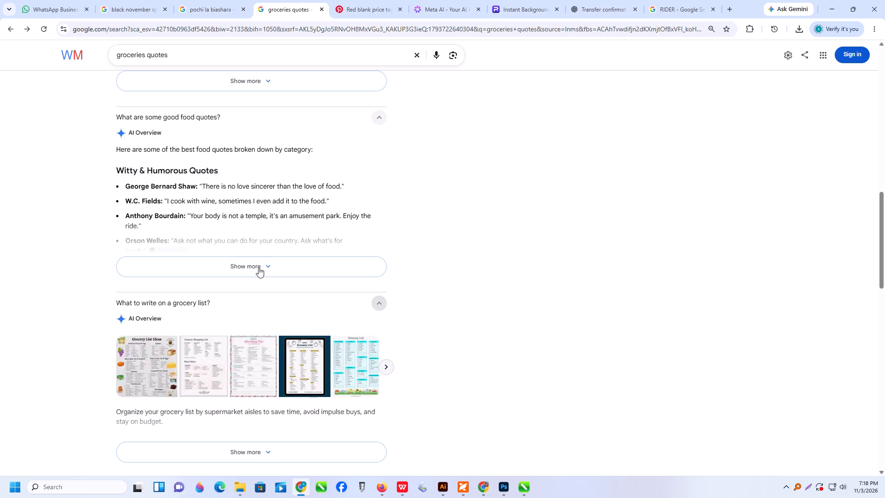
{"action": "left_click", "coordinate": [259, 267]}
{"action": "scroll", "coordinate": [252, 255], "scroll_direction": "down", "scroll_amount": 2}
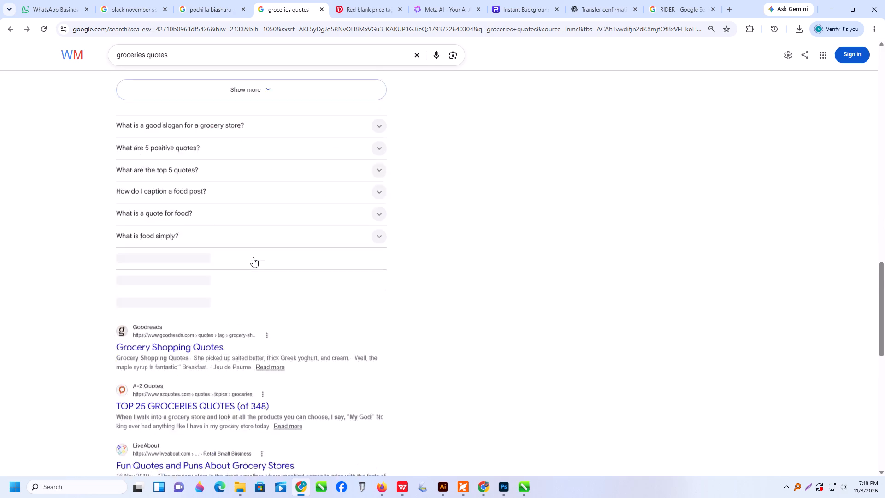
Try to view the Goodreads Grocery Shopping Quotes page, including a reload and a second attempt, and return to the search results.
{"action": "left_click", "coordinate": [209, 259]}
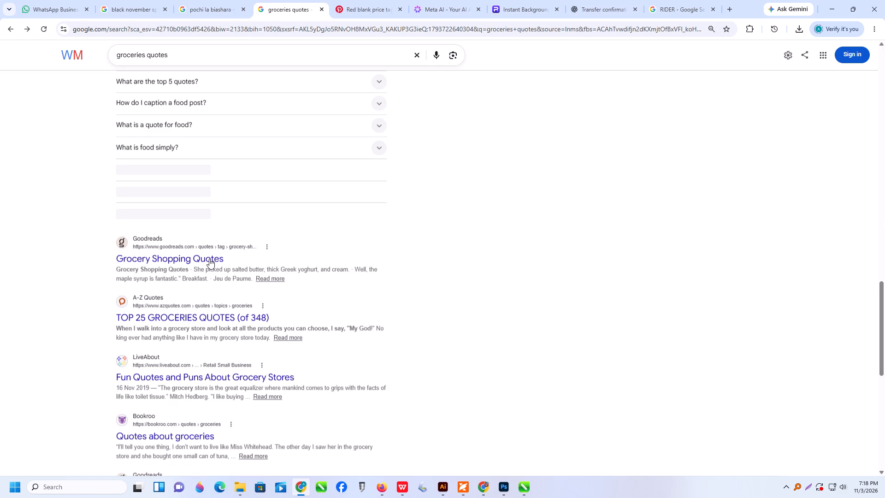
{"action": "left_click", "coordinate": [208, 255]}
{"action": "left_click", "coordinate": [161, 257]}
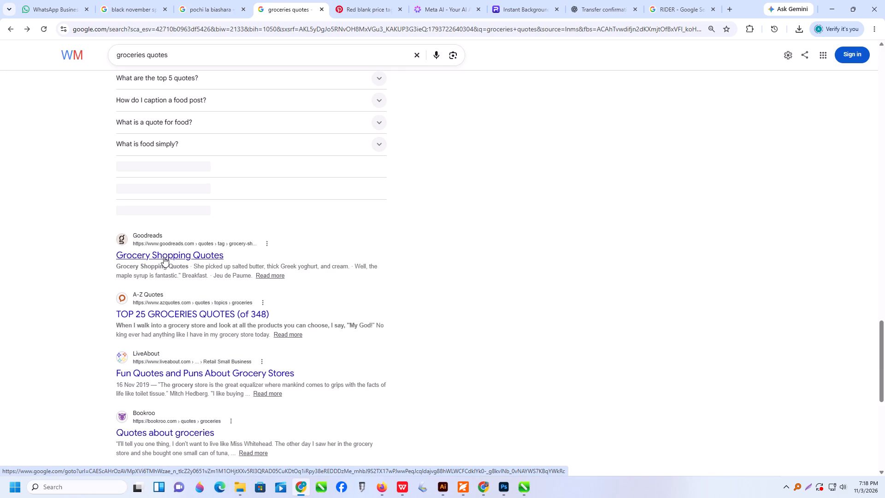
{"action": "left_click", "coordinate": [165, 256]}
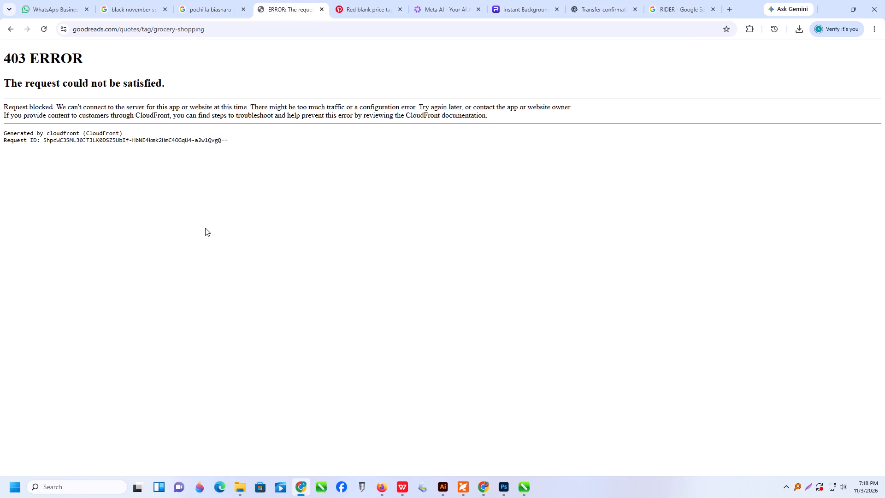
{"action": "left_click", "coordinate": [44, 30]}
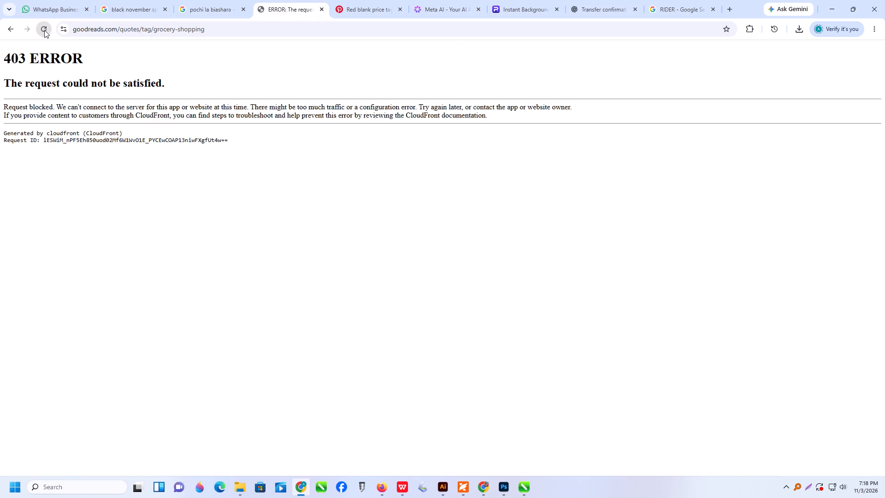
{"action": "left_click", "coordinate": [10, 32]}
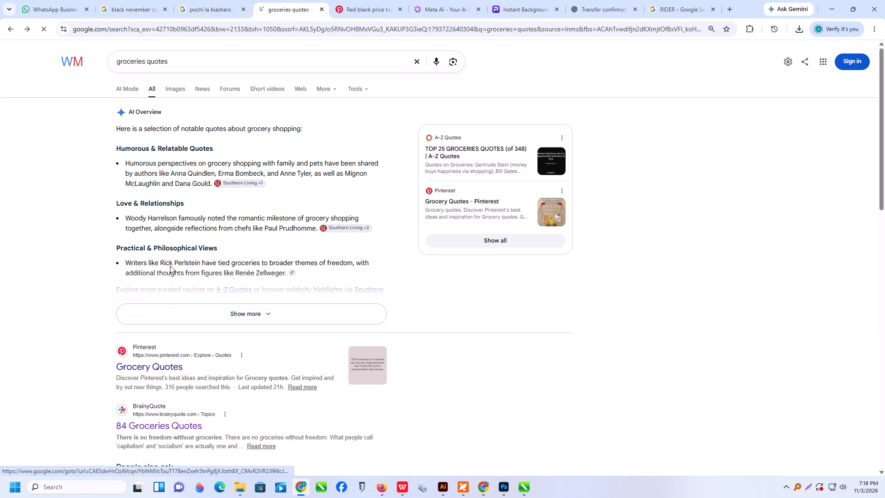
{"action": "scroll", "coordinate": [176, 274], "scroll_direction": "down", "scroll_amount": 1}
{"action": "left_click", "coordinate": [195, 381]}
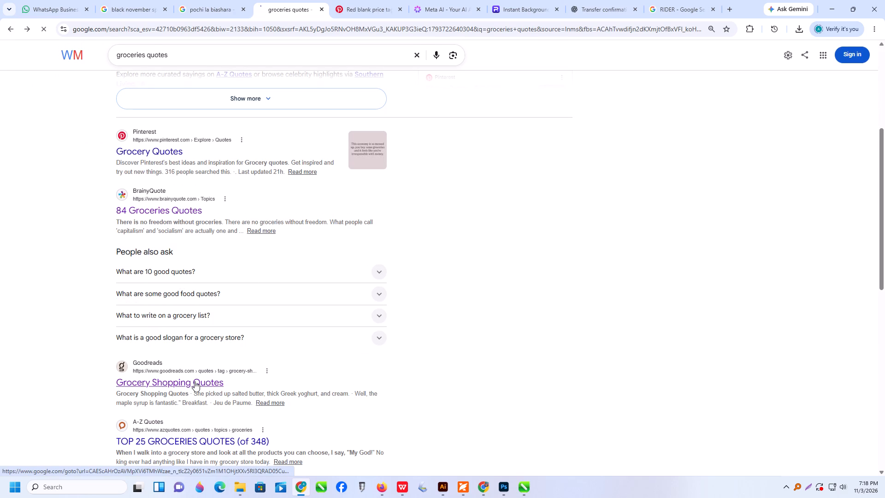
{"action": "left_click", "coordinate": [7, 31]}
Expand the full answer to "What are some good food quotes?" and read through its quotes.
{"action": "left_click", "coordinate": [230, 317]}
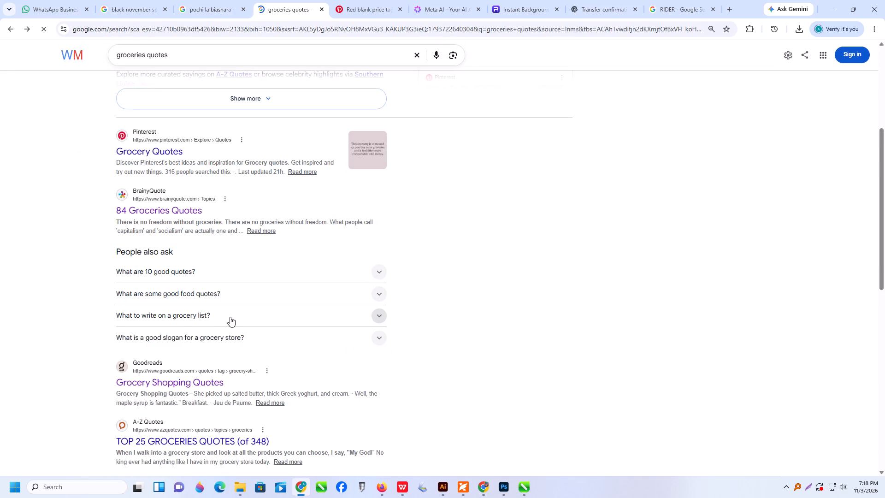
{"action": "left_click", "coordinate": [374, 294]}
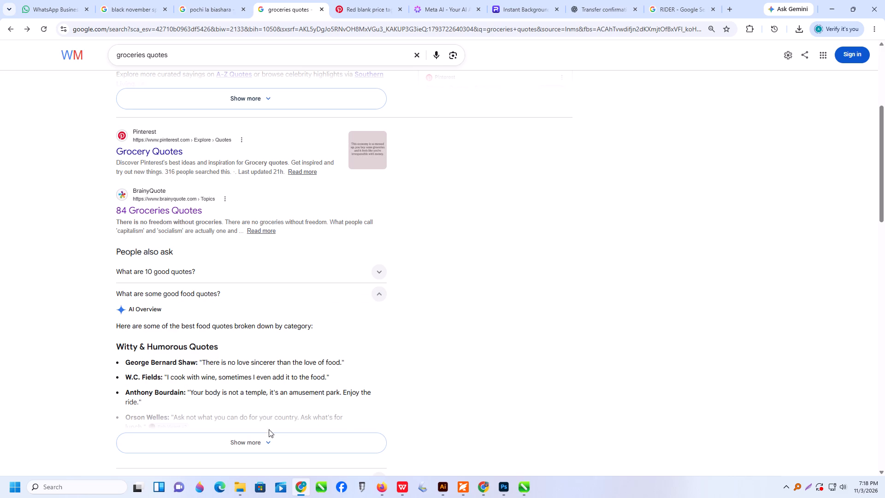
{"action": "left_click", "coordinate": [264, 440]}
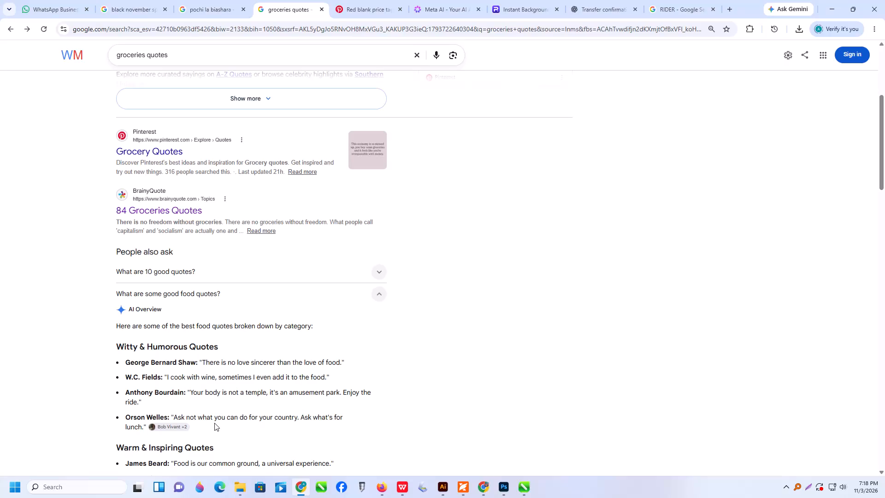
{"action": "scroll", "coordinate": [195, 434], "scroll_direction": "down", "scroll_amount": 2}
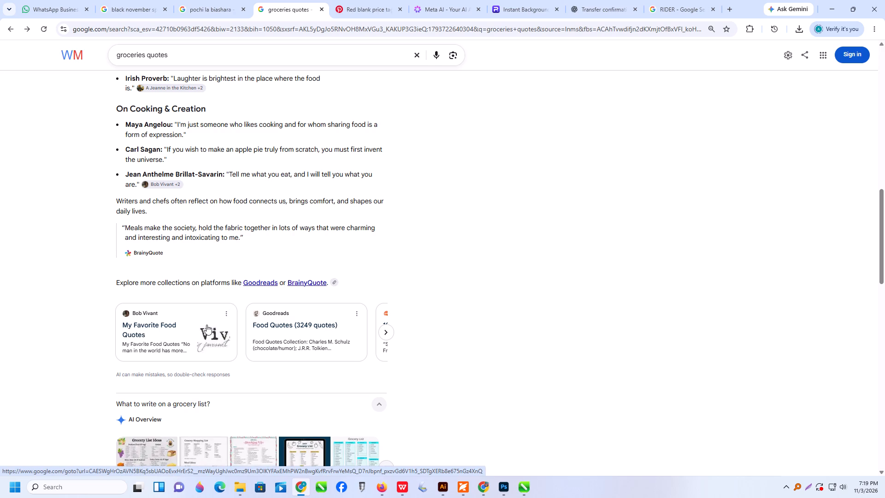
{"action": "scroll", "coordinate": [195, 280], "scroll_direction": "up", "scroll_amount": 1}
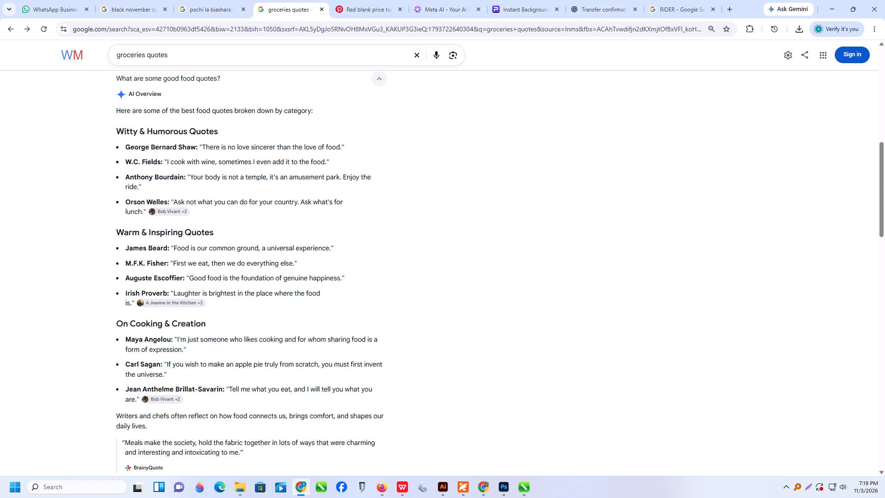
Copy the Auguste Escoffier quote text "Good food is the foundation of genuine happiness" without its quotation marks and full stop.
{"action": "left_click_drag", "start_coordinate": [190, 278], "coordinate": [233, 279]}
{"action": "left_click", "coordinate": [343, 279]}
{"action": "left_click_drag", "start_coordinate": [189, 278], "coordinate": [258, 276]}
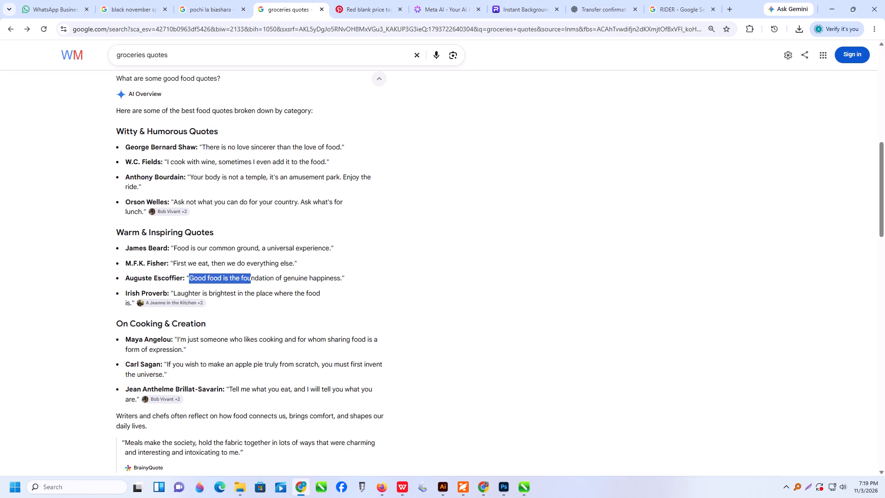
{"action": "left_click_drag", "start_coordinate": [258, 276], "coordinate": [340, 276]}
{"action": "left_click", "coordinate": [340, 276]}
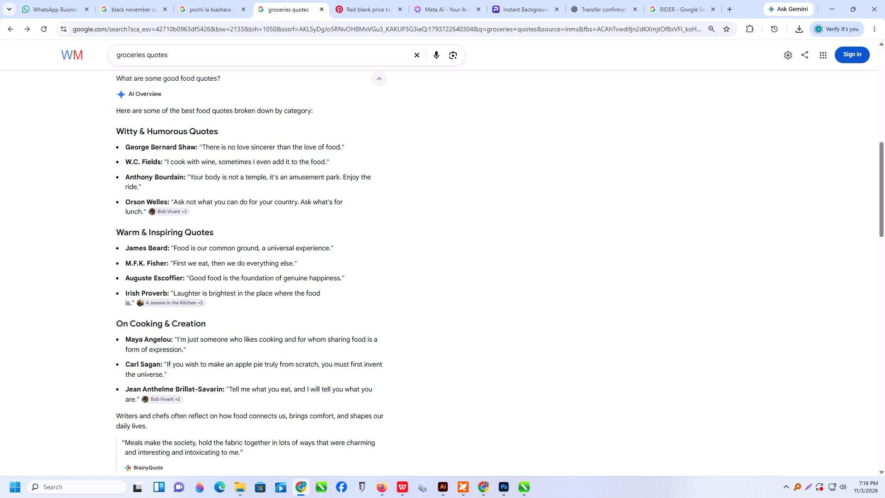
{"action": "left_click_drag", "start_coordinate": [189, 279], "coordinate": [244, 279]}
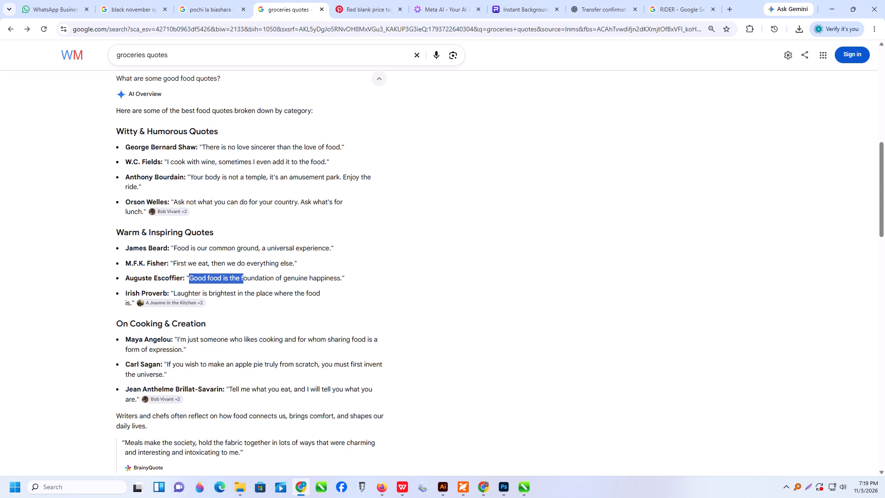
{"action": "left_click_drag", "start_coordinate": [244, 279], "coordinate": [341, 279]}
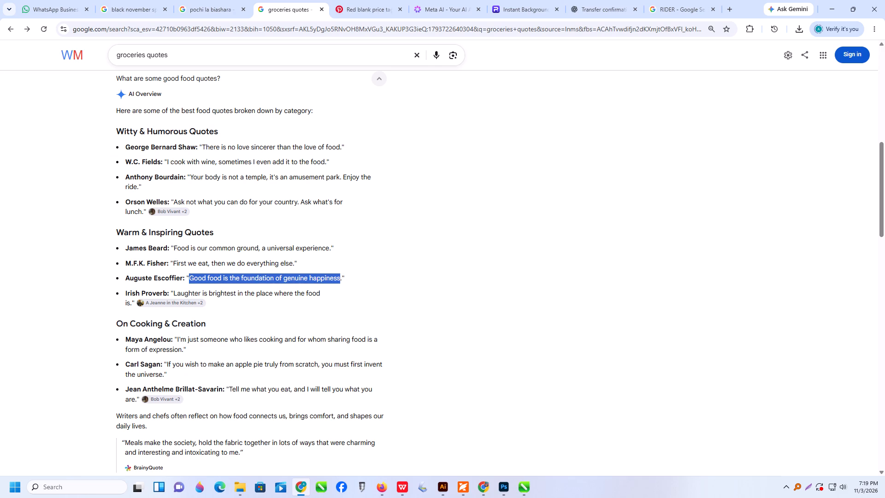
{"action": "key", "text": "ctrl+c"}
Replace the "SIMPLE / TRANSPARENT / FOR YOU" tagline in the Illustrator sign with the copied quote "Good food is the foundation of genuine happiness".
{"action": "left_click", "coordinate": [830, 7]}
{"action": "triple_click", "coordinate": [537, 320]}
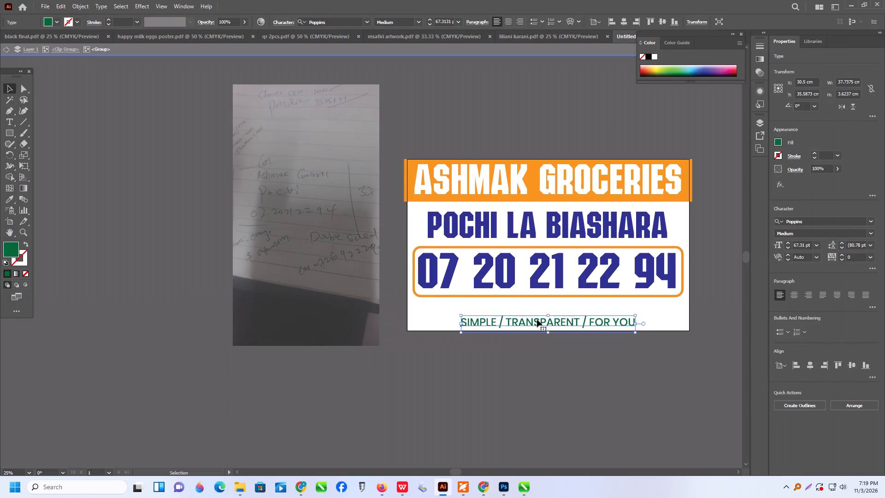
{"action": "left_click", "coordinate": [537, 320]}
{"action": "triple_click", "coordinate": [540, 326]}
{"action": "triple_click", "coordinate": [540, 326]}
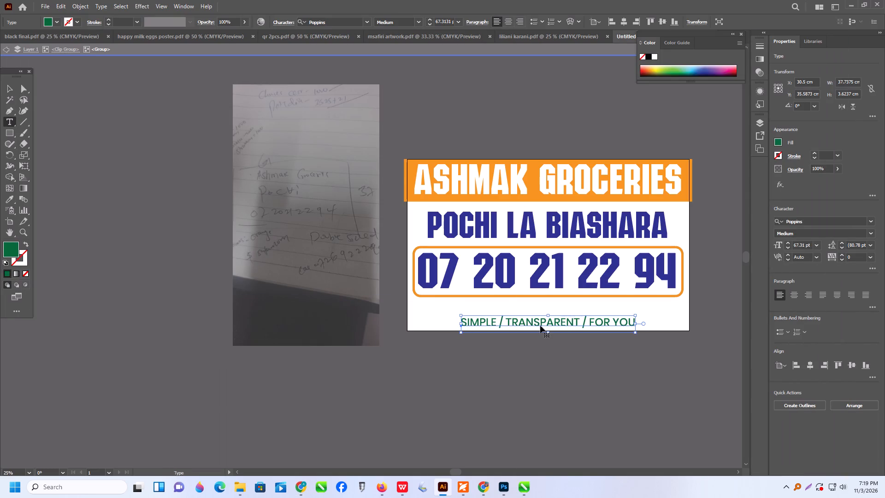
{"action": "key", "text": "ctrl+a"}
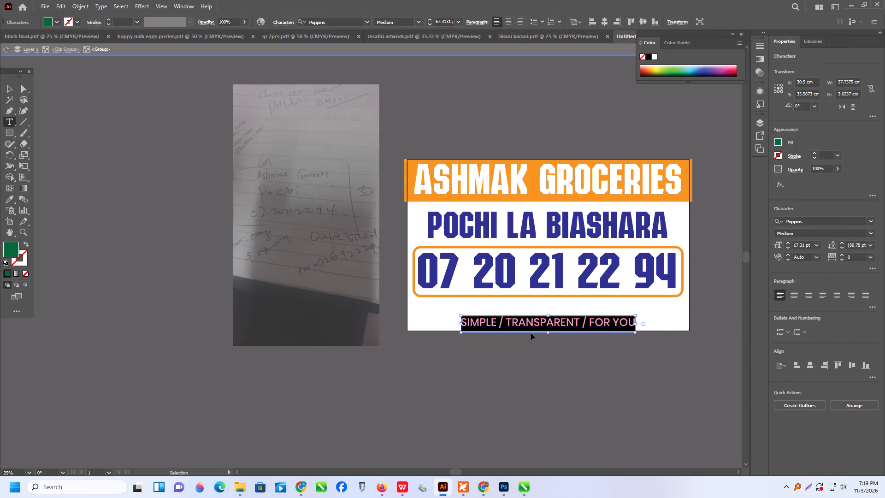
{"action": "key", "text": "ctrl+v"}
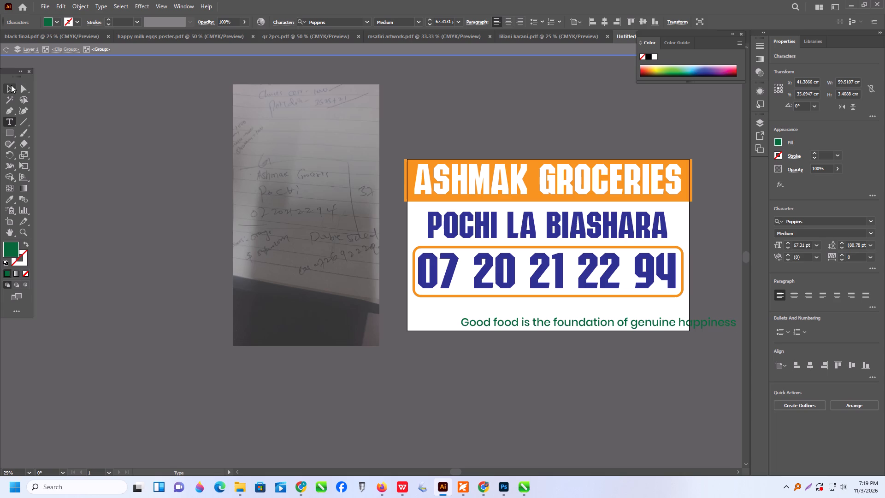
{"action": "left_click", "coordinate": [12, 89]}
Scale the quote tagline down proportionally to about 54 cm wide and centre it horizontally on the sign.
{"action": "left_click", "coordinate": [809, 363]}
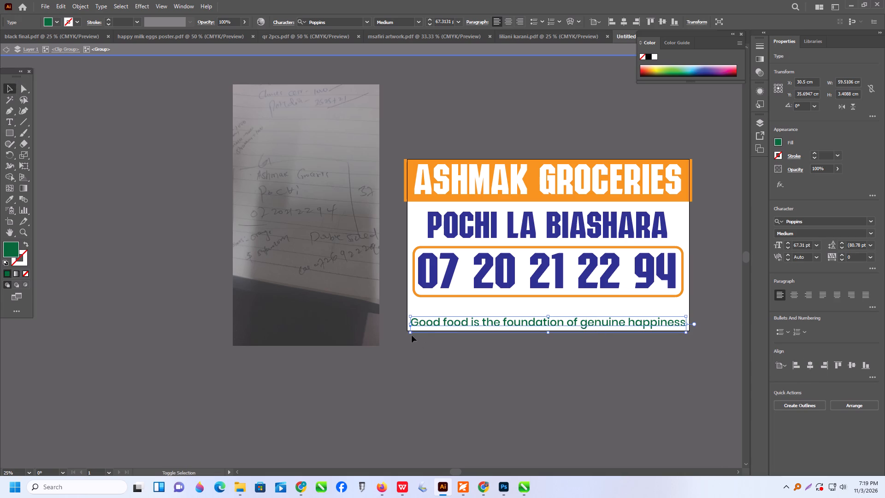
{"action": "left_click_drag", "start_coordinate": [410, 332], "coordinate": [428, 338], "text": "shift"}
{"action": "left_click", "coordinate": [428, 338], "text": "shift"}
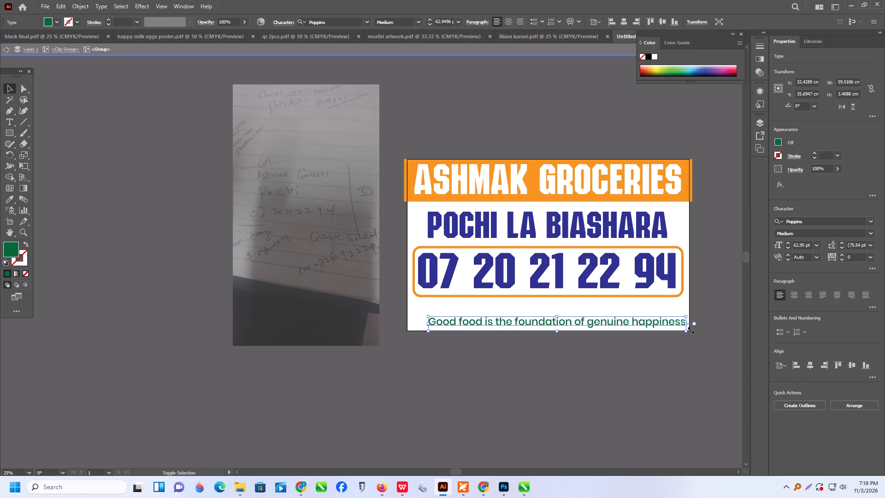
{"action": "left_click_drag", "start_coordinate": [687, 331], "coordinate": [678, 331], "text": "shift"}
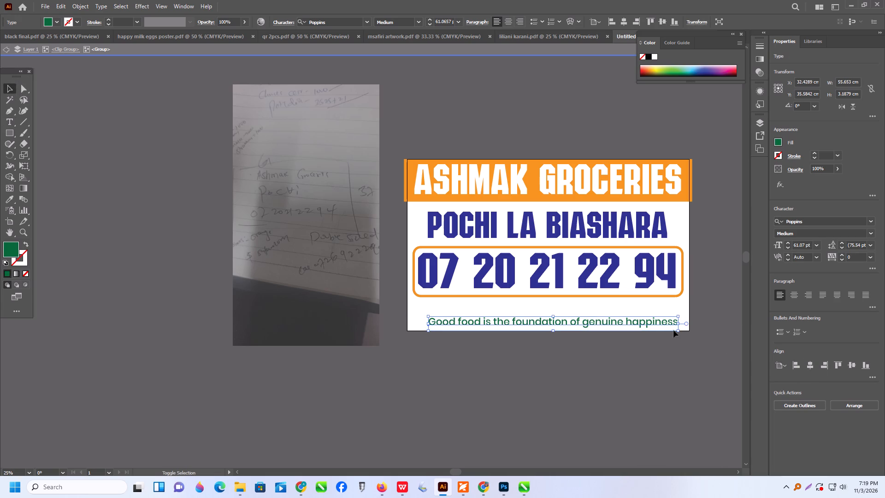
{"action": "left_click", "coordinate": [814, 368]}
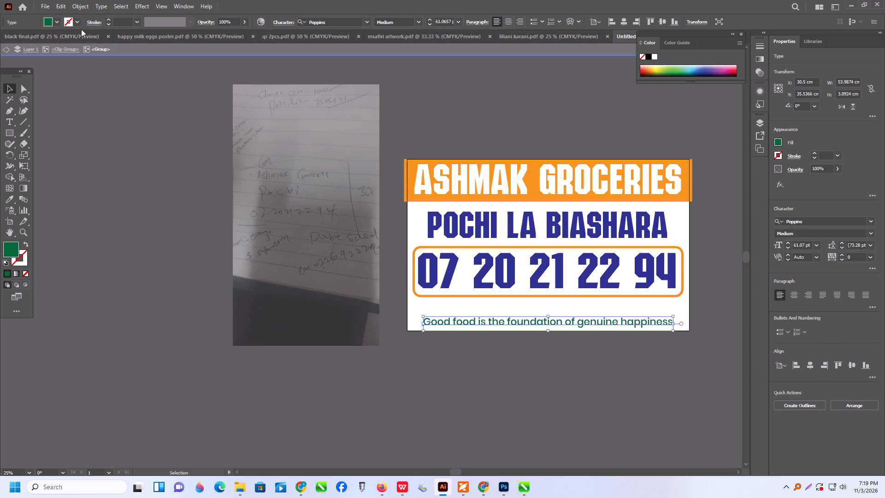
Restyle the quote tagline in dark blue Poppins SemiBold and centre it horizontally on the sign again.
{"action": "left_click", "coordinate": [53, 23]}
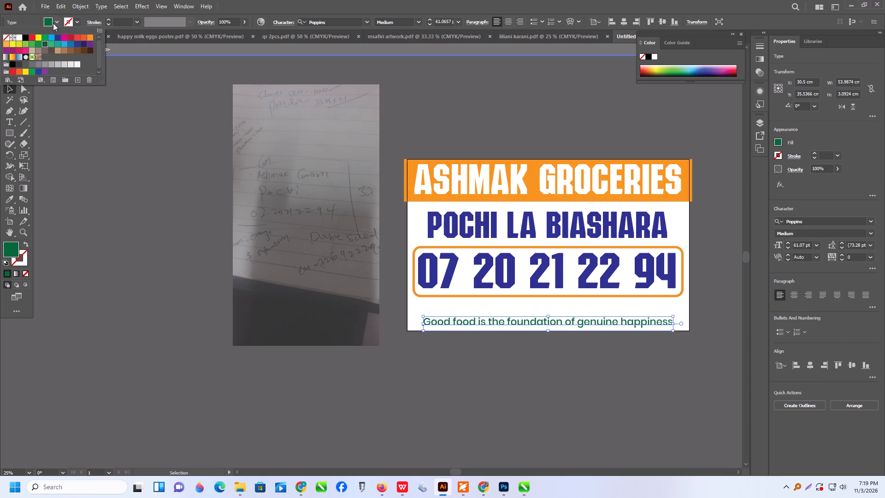
{"action": "left_click", "coordinate": [59, 37]}
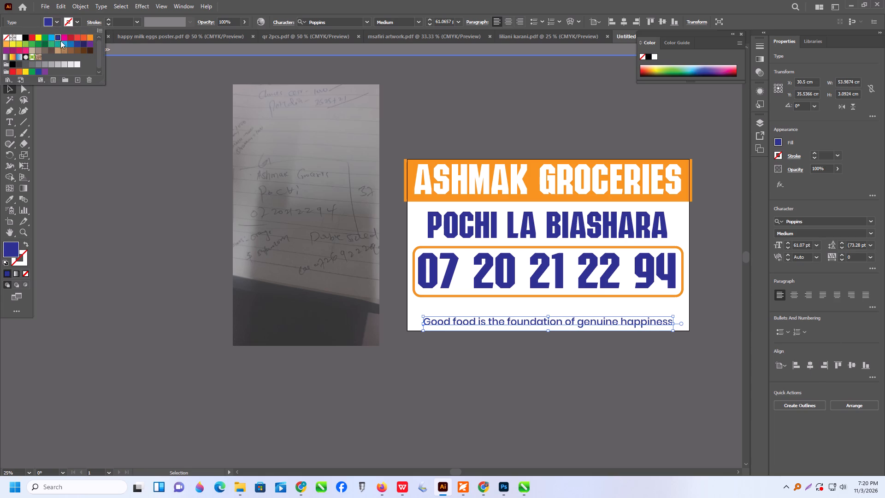
{"action": "left_click", "coordinate": [418, 25]}
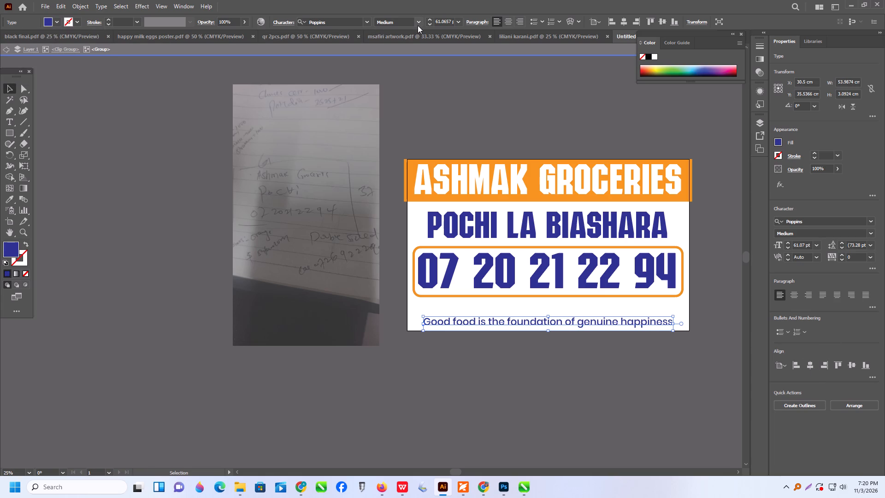
{"action": "left_click", "coordinate": [419, 25]}
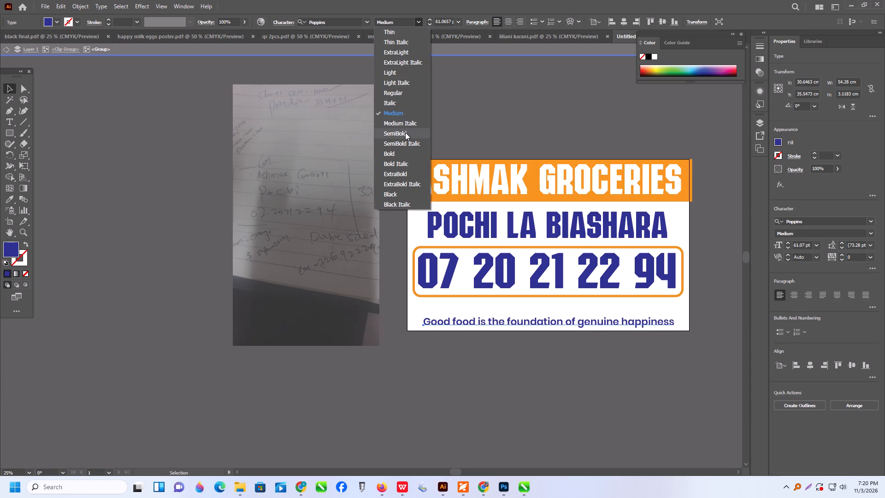
{"action": "left_click", "coordinate": [405, 132]}
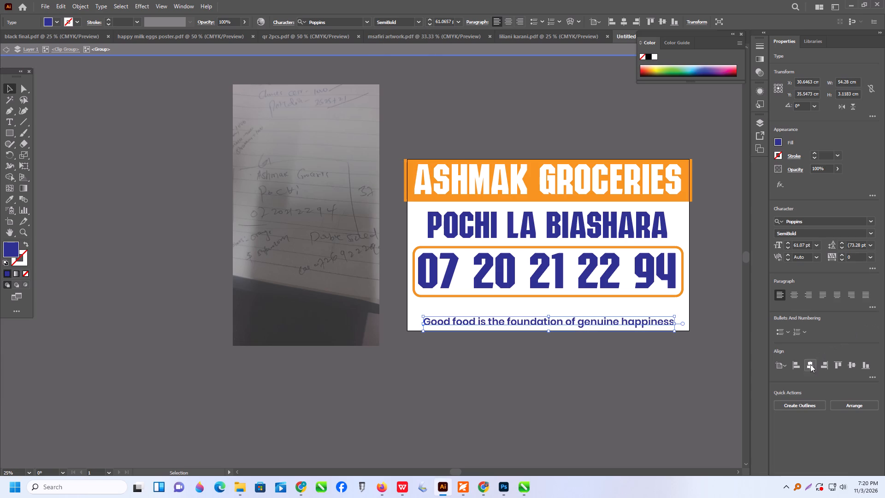
{"action": "left_click", "coordinate": [811, 365]}
{"action": "triple_click", "coordinate": [650, 364]}
{"action": "left_click", "coordinate": [650, 364]}
Examine the overall sign layout beside the handwritten order note at different magnifications.
{"action": "scroll", "coordinate": [690, 315], "scroll_direction": "up", "scroll_amount": 4}
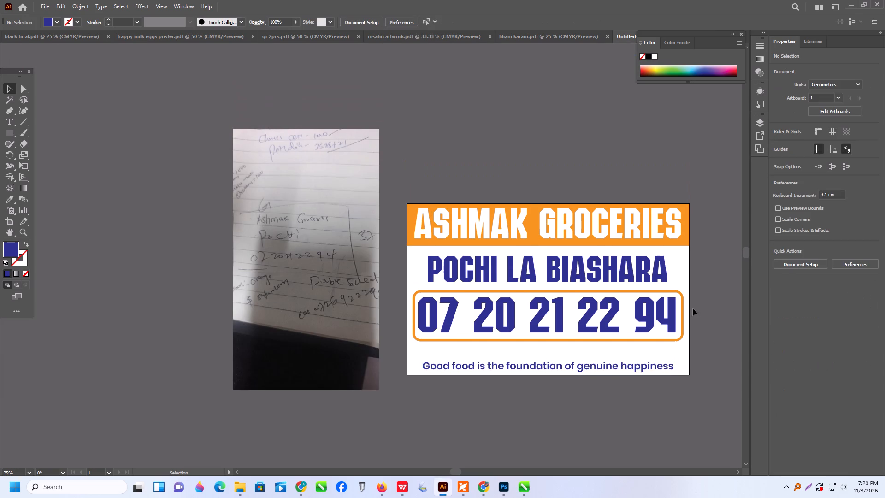
{"action": "scroll", "coordinate": [708, 299], "scroll_direction": "up", "scroll_amount": 1}
{"action": "scroll", "coordinate": [714, 258], "scroll_direction": "up", "scroll_amount": 2, "text": "alt"}
{"action": "scroll", "coordinate": [695, 260], "scroll_direction": "down", "scroll_amount": 3, "text": "alt"}
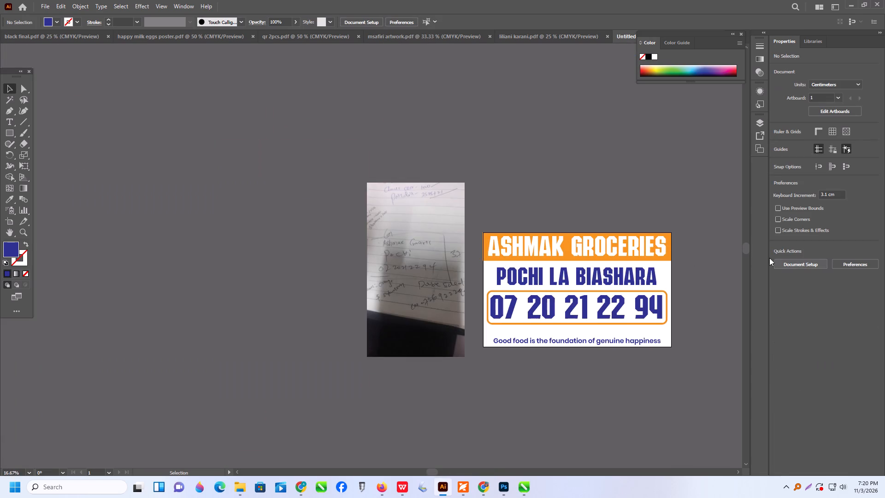
{"action": "scroll", "coordinate": [761, 251], "scroll_direction": "up", "scroll_amount": 2, "text": "alt"}
{"action": "scroll", "coordinate": [674, 238], "scroll_direction": "up", "scroll_amount": 1, "text": "alt"}
{"action": "scroll", "coordinate": [632, 288], "scroll_direction": "down", "scroll_amount": 2}
{"action": "scroll", "coordinate": [592, 285], "scroll_direction": "down", "scroll_amount": 2}
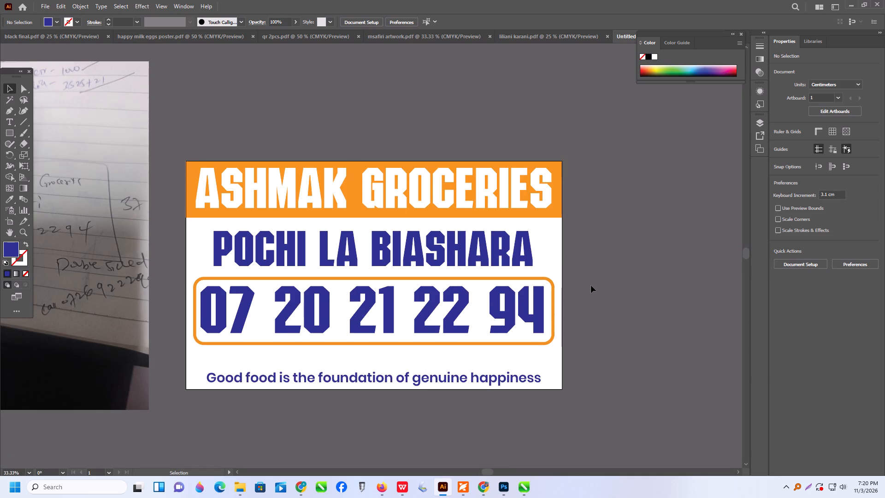
{"action": "scroll", "coordinate": [487, 238], "scroll_direction": "down", "scroll_amount": 2}
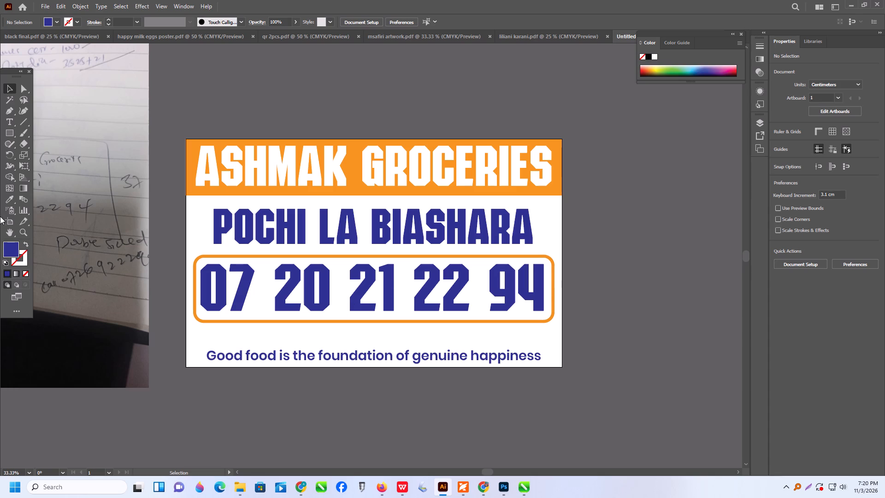
Draw a dark blue strip about 61 x 3.2 cm along the sign's bottom edge, deleting the stray thin rectangle.
{"action": "left_click", "coordinate": [9, 134]}
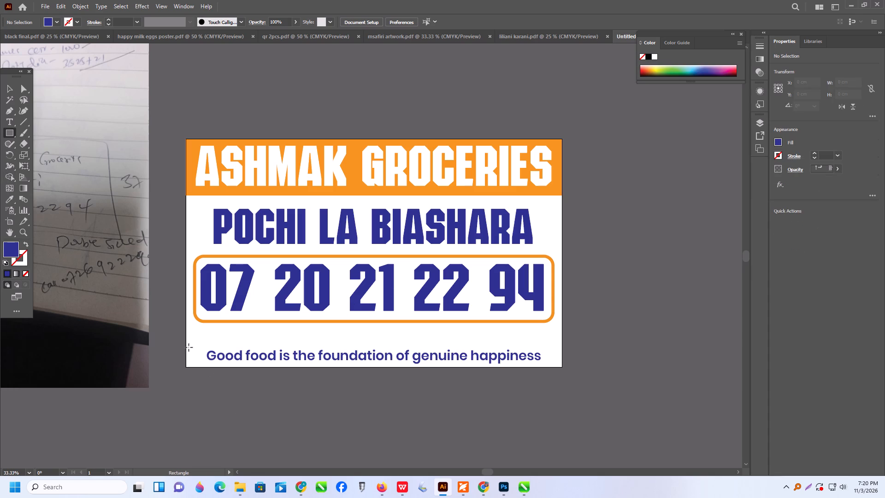
{"action": "left_click_drag", "start_coordinate": [186, 349], "coordinate": [265, 368]}
{"action": "left_click_drag", "start_coordinate": [268, 368], "coordinate": [373, 366]}
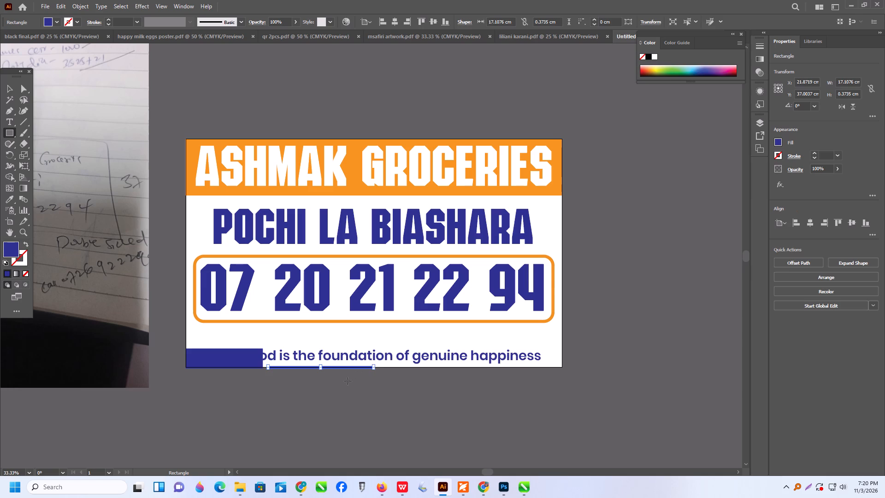
{"action": "key", "text": "Delete"}
{"action": "left_click", "coordinate": [10, 85]}
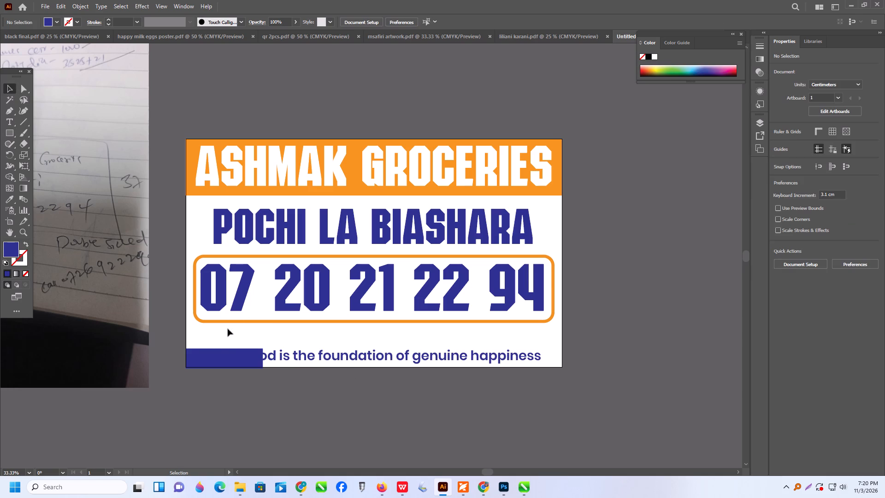
{"action": "left_click", "coordinate": [236, 360]}
{"action": "left_click_drag", "start_coordinate": [265, 359], "coordinate": [340, 356]}
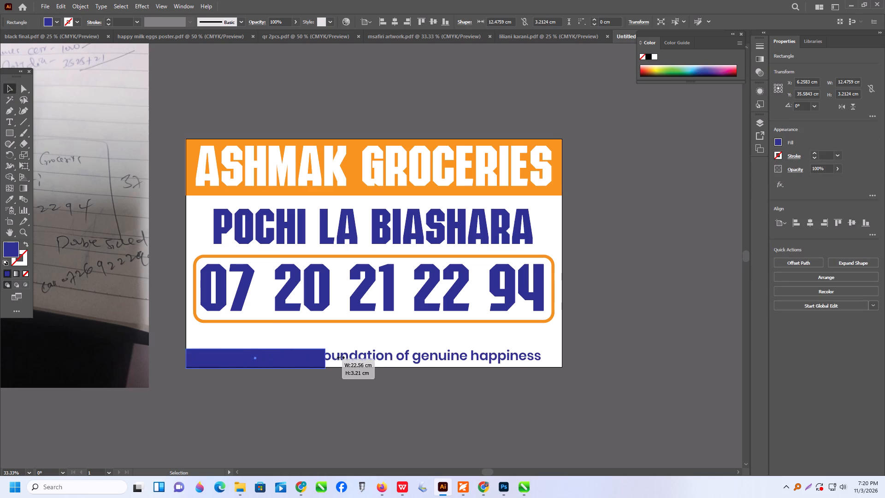
{"action": "left_click_drag", "start_coordinate": [340, 356], "coordinate": [562, 352]}
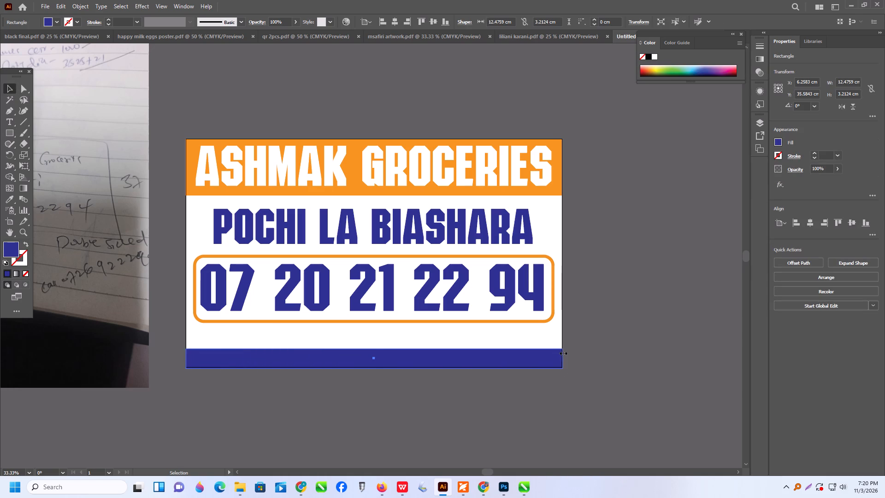
Send the dark blue bottom strip to the back, behind the sign's artwork.
{"action": "right_click", "coordinate": [507, 359]}
{"action": "left_click", "coordinate": [550, 314]}
{"action": "left_click", "coordinate": [625, 340]}
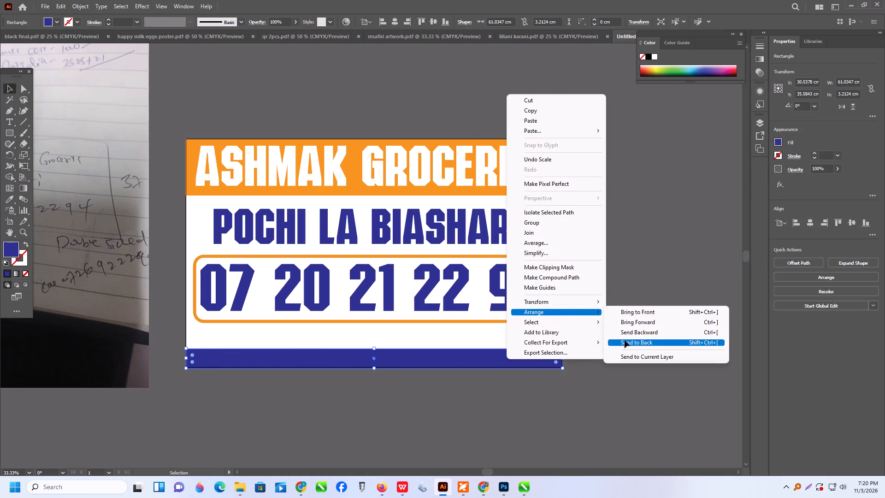
{"action": "left_click", "coordinate": [627, 356]}
Isolate the quote tagline inside the clipped sign group and bring it to the front.
{"action": "left_click", "coordinate": [504, 359]}
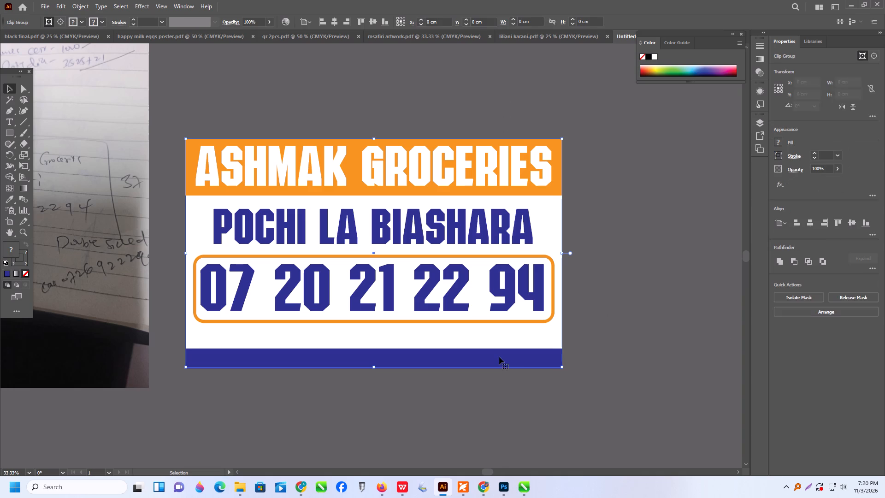
{"action": "left_click", "coordinate": [499, 357]}
{"action": "triple_click", "coordinate": [448, 358]}
{"action": "double_click", "coordinate": [448, 358]}
{"action": "triple_click", "coordinate": [452, 359]}
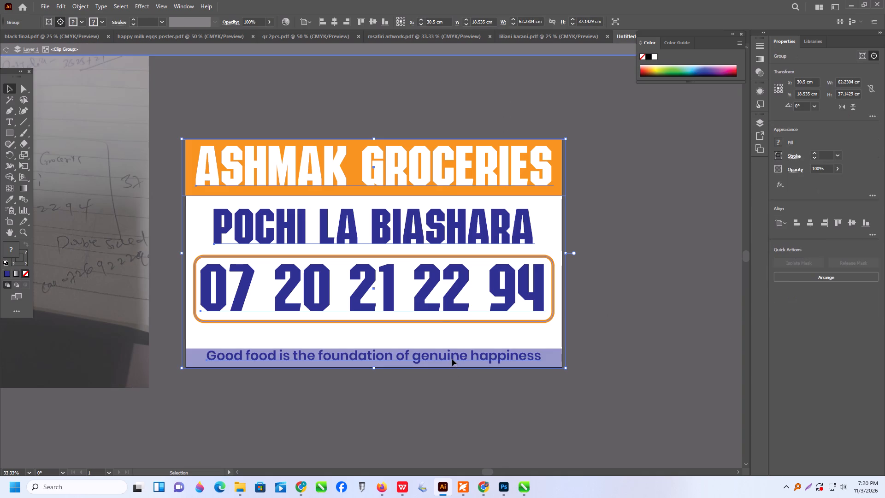
{"action": "left_click", "coordinate": [452, 359]}
{"action": "triple_click", "coordinate": [456, 357]}
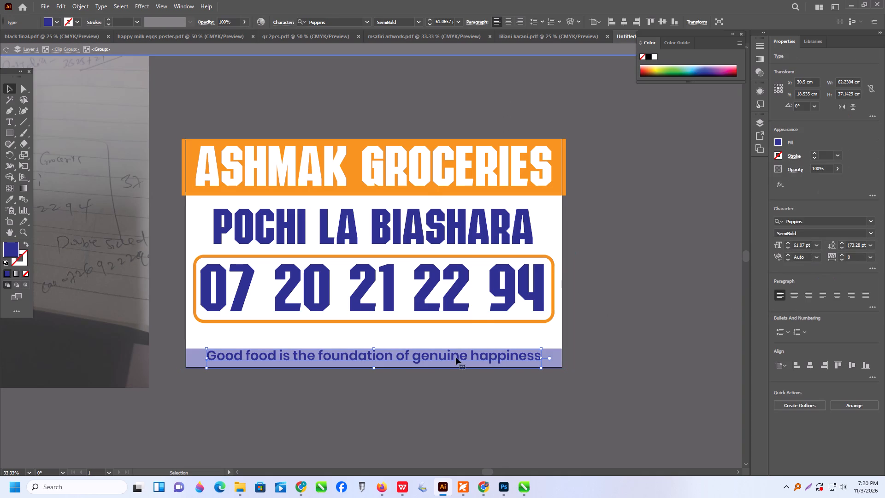
{"action": "right_click", "coordinate": [456, 357]}
{"action": "left_click", "coordinate": [517, 307]}
{"action": "left_click", "coordinate": [627, 308]}
Recolour the quote tagline with the header band's orange using the Eyedropper, and leave group isolation.
{"action": "left_click", "coordinate": [8, 198]}
{"action": "left_click", "coordinate": [207, 337]}
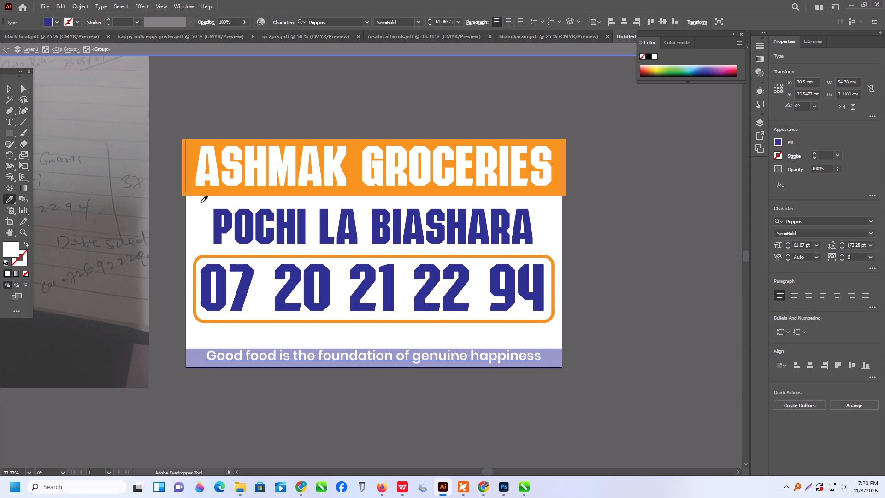
{"action": "left_click", "coordinate": [189, 187]}
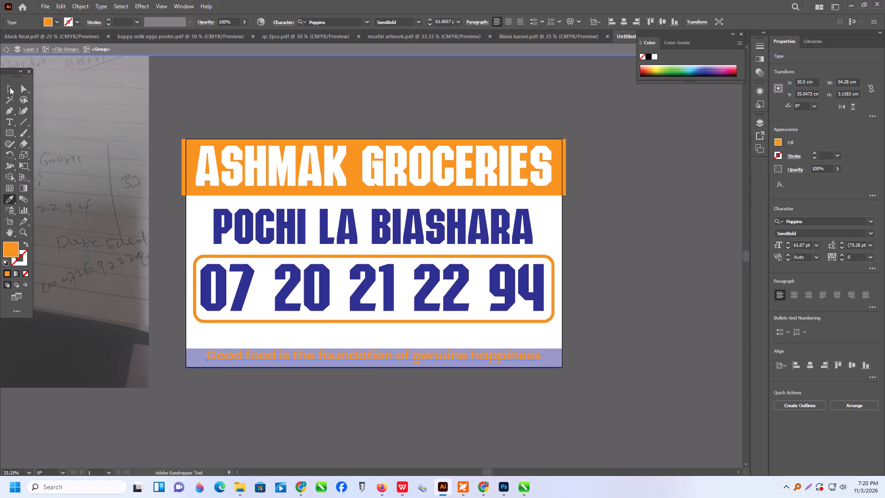
{"action": "left_click", "coordinate": [10, 87]}
{"action": "triple_click", "coordinate": [227, 89]}
{"action": "double_click", "coordinate": [227, 89]}
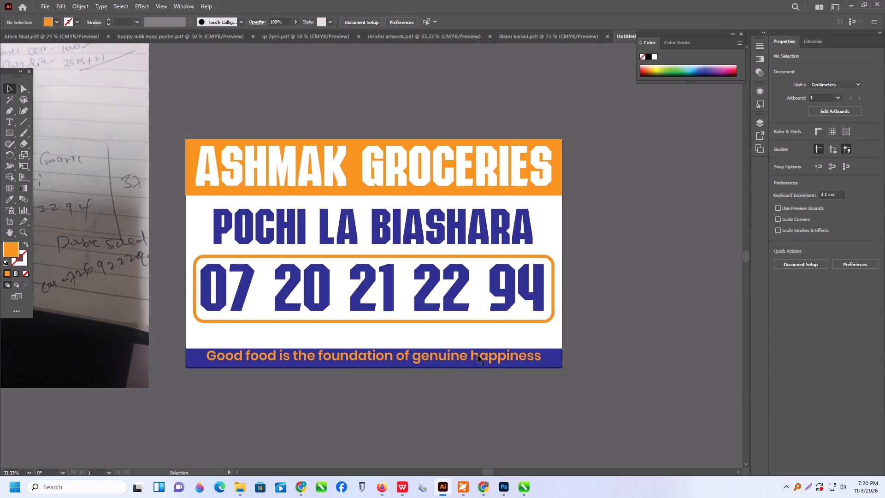
Centre the orange quote tagline horizontally on the sign from within its group, and leave group isolation.
{"action": "triple_click", "coordinate": [479, 356]}
{"action": "double_click", "coordinate": [479, 356]}
{"action": "triple_click", "coordinate": [485, 357]}
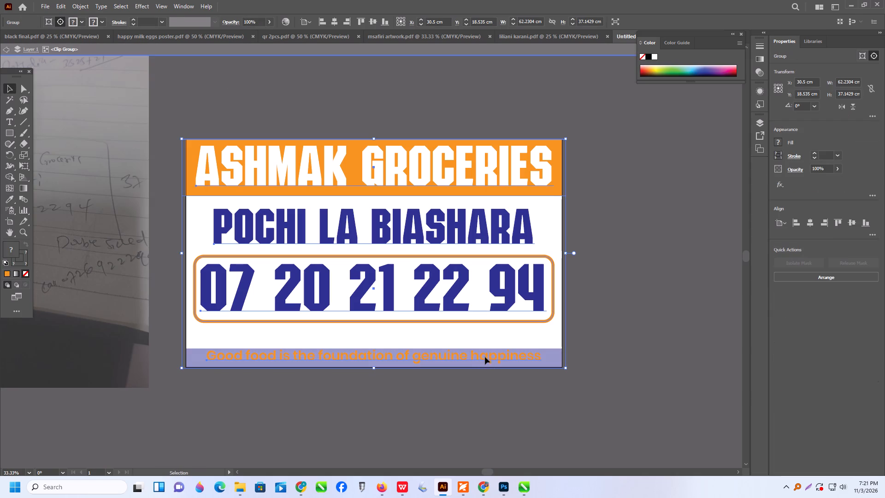
{"action": "triple_click", "coordinate": [485, 357]}
{"action": "left_click", "coordinate": [485, 357]}
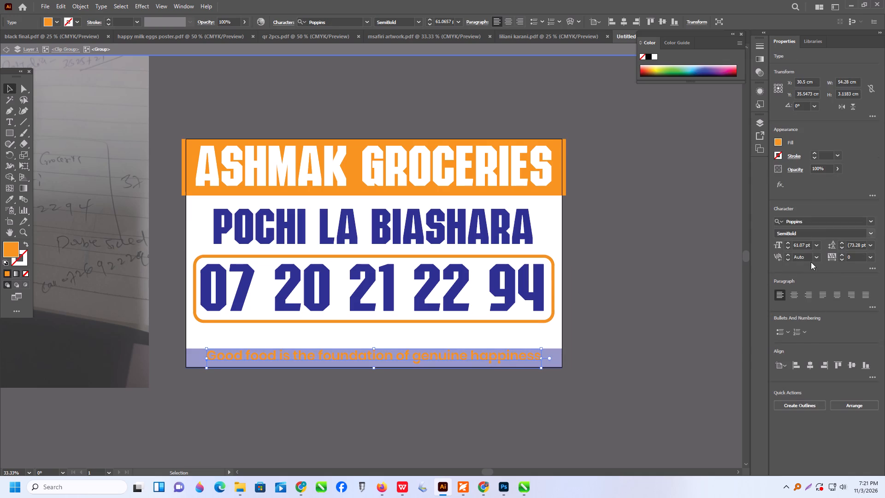
{"action": "left_click", "coordinate": [809, 366]}
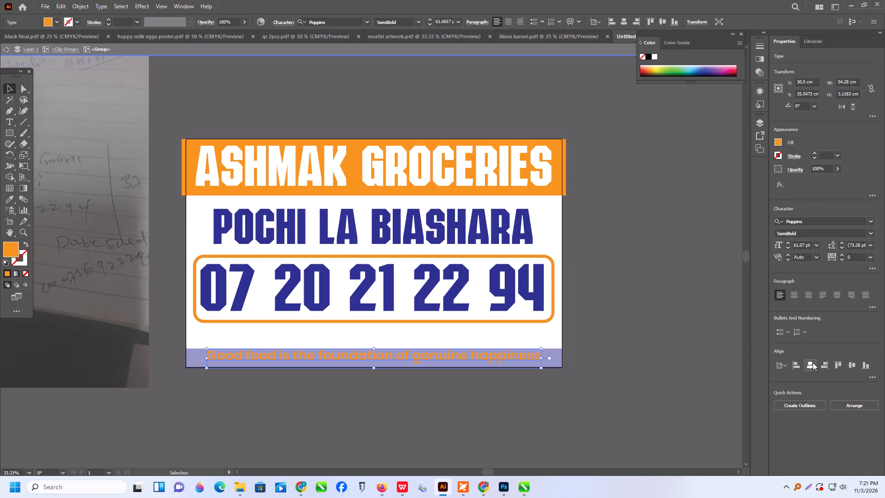
{"action": "left_click", "coordinate": [813, 362]}
{"action": "triple_click", "coordinate": [685, 297]}
{"action": "left_click", "coordinate": [685, 297]}
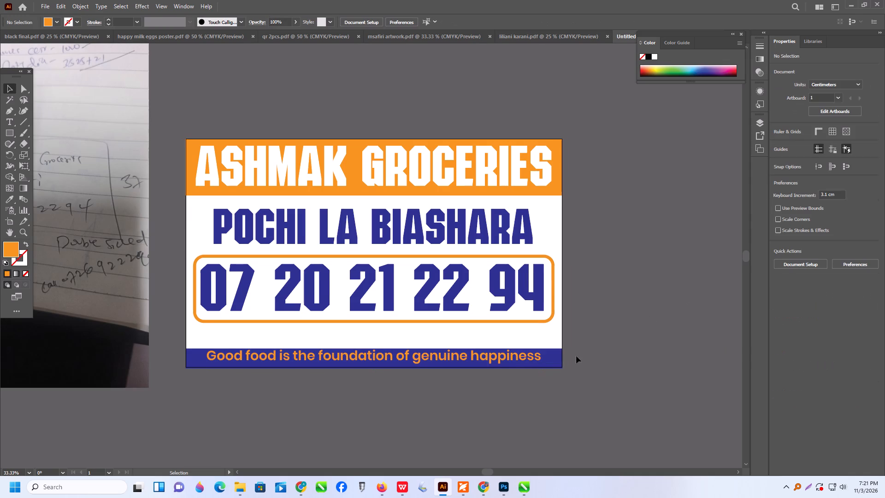
{"action": "scroll", "coordinate": [543, 371], "scroll_direction": "down", "scroll_amount": 1}
{"action": "scroll", "coordinate": [419, 364], "scroll_direction": "up", "scroll_amount": 2, "text": "alt"}
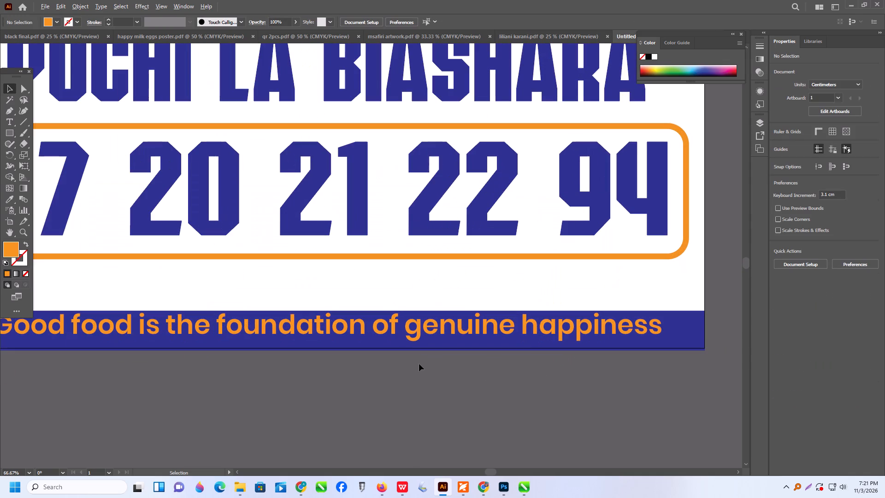
Align the dark blue bottom strip with the artboard's bottom edge and deselect it.
{"action": "left_click", "coordinate": [401, 351]}
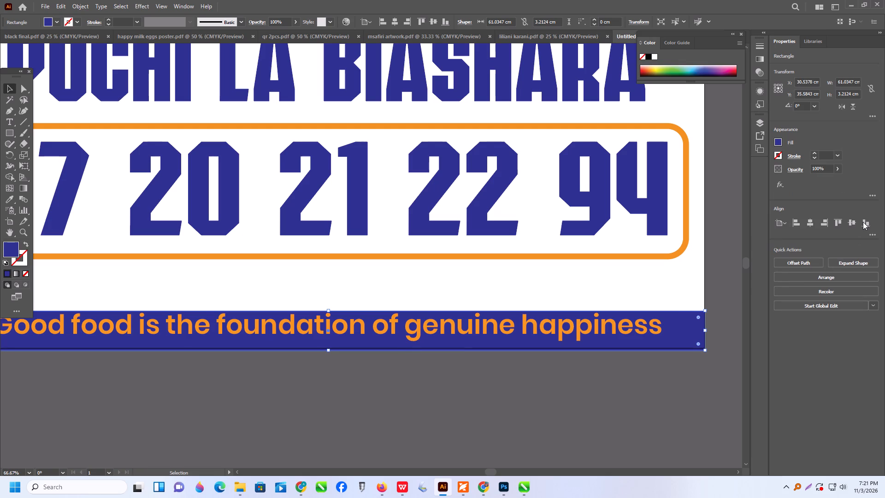
{"action": "left_click", "coordinate": [864, 222]}
{"action": "left_click", "coordinate": [532, 396]}
Recolour the quote tagline white from within the sign's clipped group, and leave group isolation.
{"action": "scroll", "coordinate": [455, 388], "scroll_direction": "down", "scroll_amount": 3, "text": "alt"}
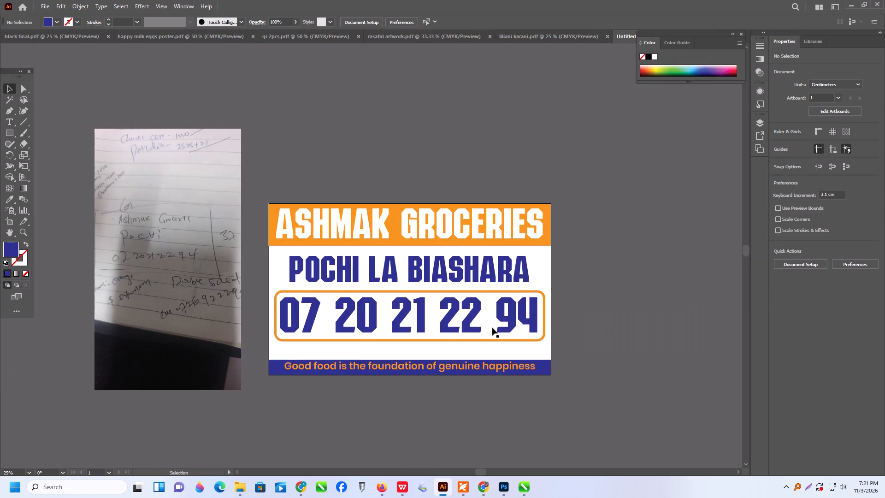
{"action": "left_click", "coordinate": [308, 365]}
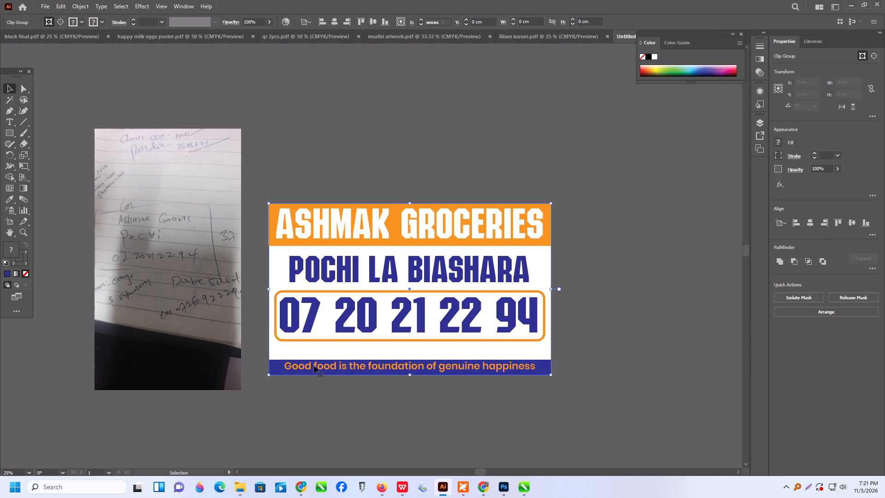
{"action": "triple_click", "coordinate": [314, 366]}
{"action": "left_click", "coordinate": [314, 366]}
{"action": "triple_click", "coordinate": [316, 367]}
{"action": "left_click", "coordinate": [316, 367]}
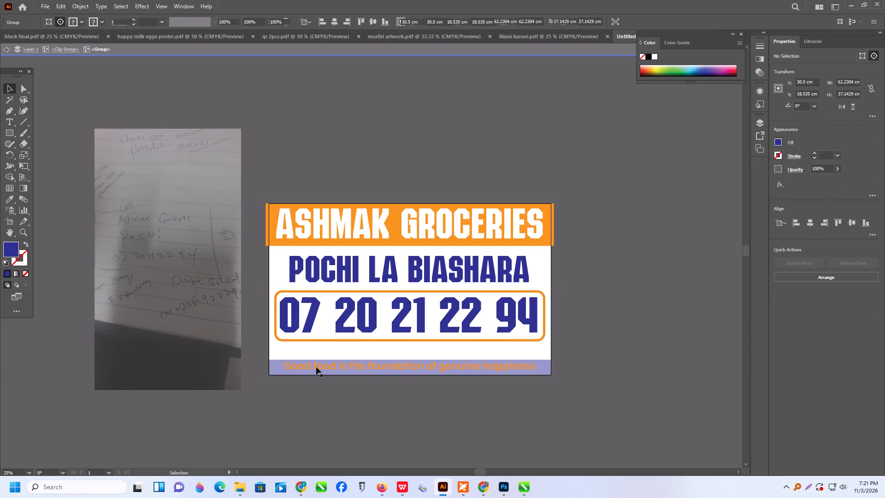
{"action": "left_click", "coordinate": [316, 367]}
{"action": "left_click", "coordinate": [58, 21]}
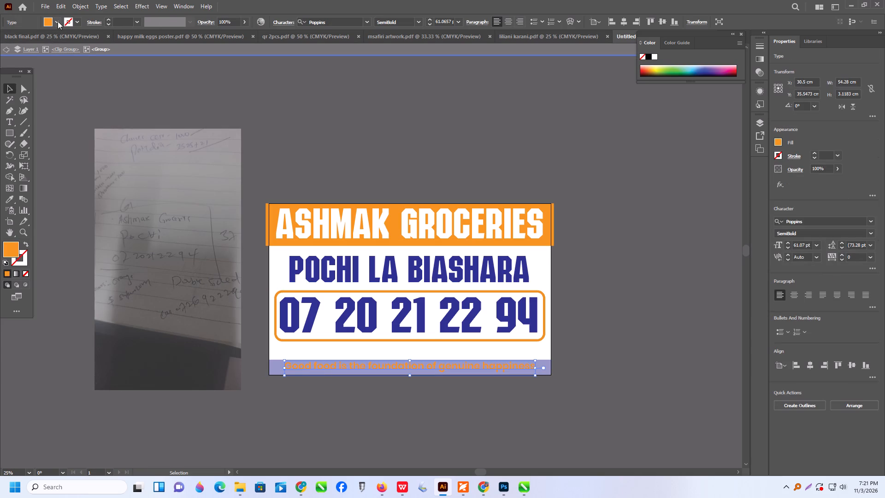
{"action": "left_click", "coordinate": [19, 37]}
{"action": "triple_click", "coordinate": [178, 81]}
{"action": "double_click", "coordinate": [178, 81]}
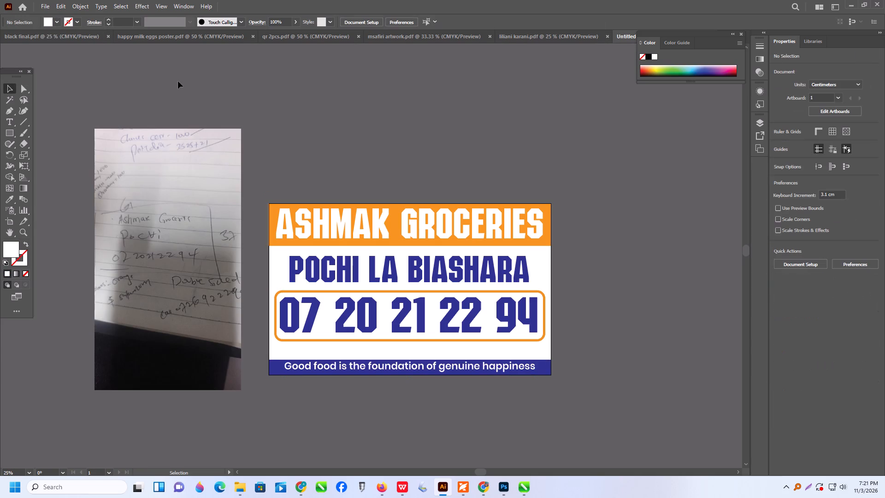
Delete the reference photo of the handwritten order notes beside the sign.
{"action": "left_click", "coordinate": [187, 233]}
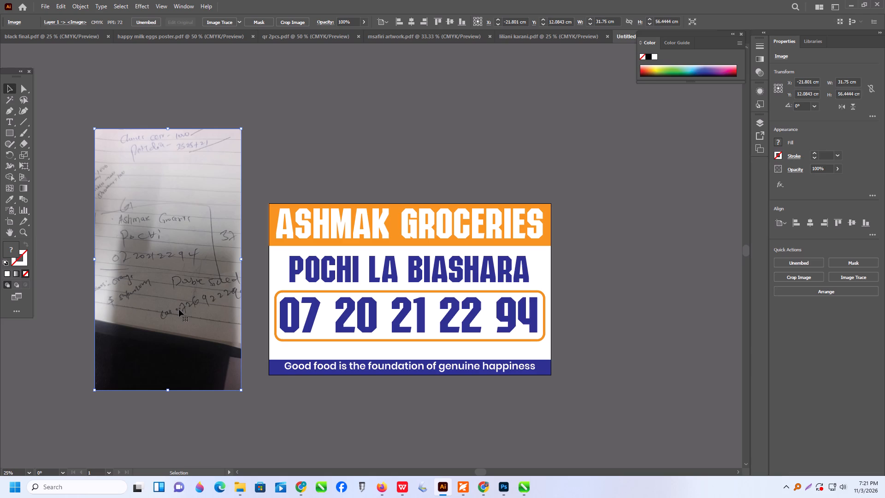
{"action": "left_click", "coordinate": [162, 291]}
{"action": "key", "text": "Delete"}
Select all of the sign's artwork, including the bottom strip, and group it.
{"action": "scroll", "coordinate": [212, 276], "scroll_direction": "down", "scroll_amount": 1}
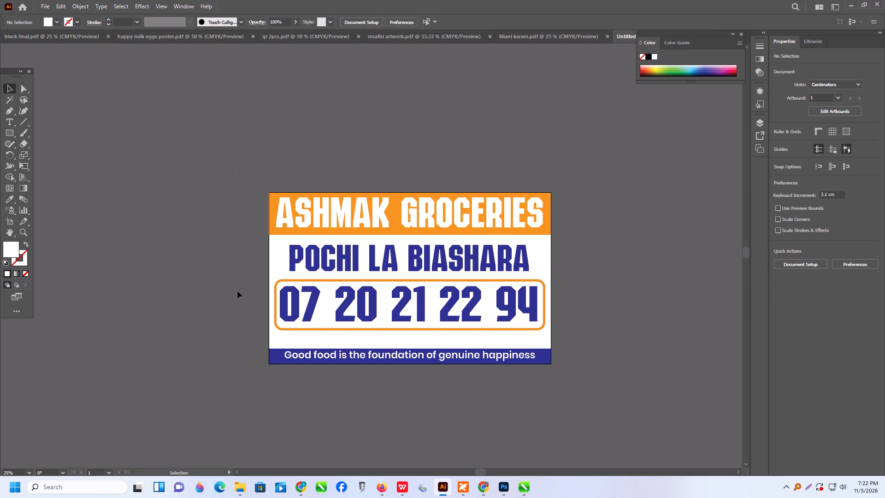
{"action": "scroll", "coordinate": [237, 291], "scroll_direction": "down", "scroll_amount": 3}
{"action": "left_click_drag", "start_coordinate": [175, 155], "coordinate": [691, 359]}
{"action": "left_click_drag", "start_coordinate": [710, 367], "coordinate": [727, 369]}
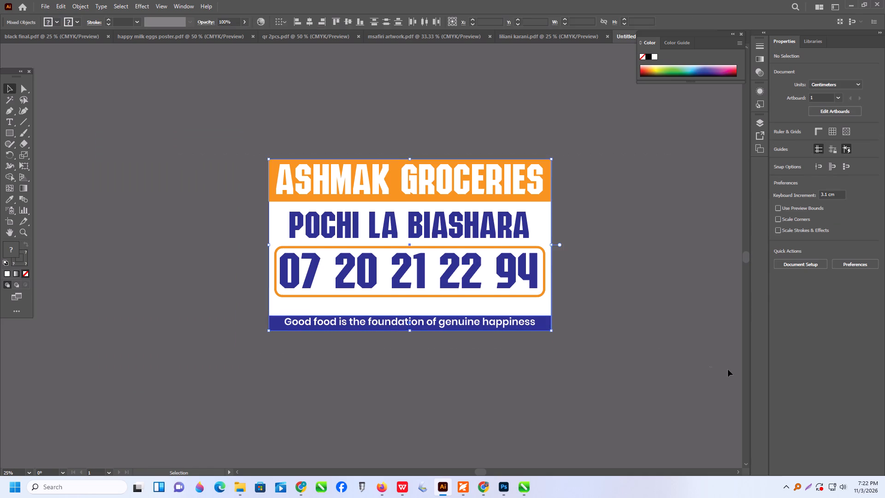
{"action": "left_click_drag", "start_coordinate": [139, 154], "coordinate": [675, 408]}
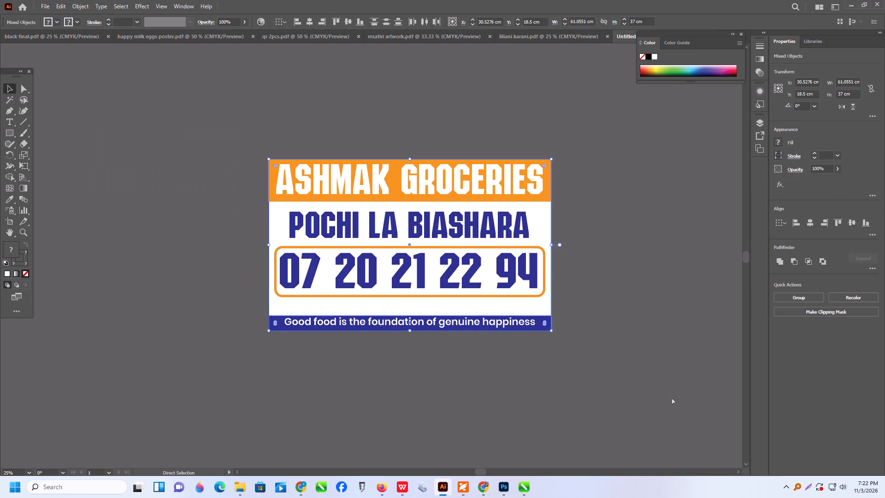
{"action": "key", "text": "ctrl+g"}
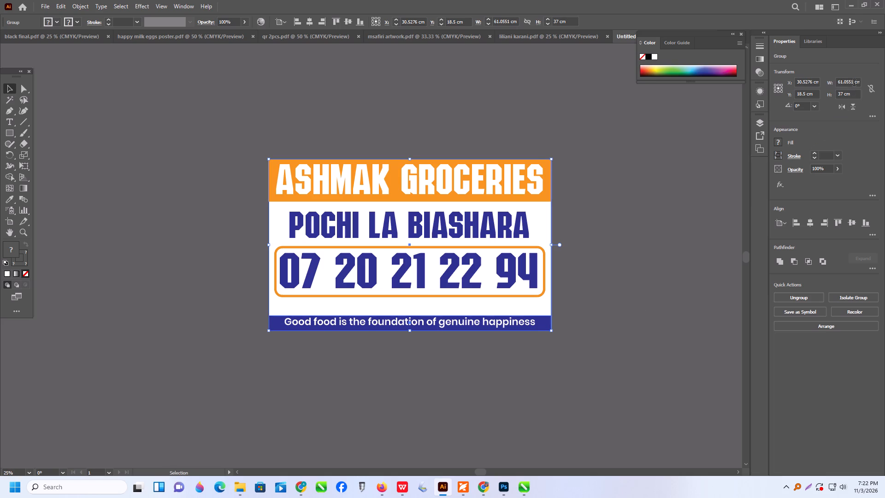
Set the grouped sign's width to 61 cm, centre it horizontally on the artboard and deselect it.
{"action": "left_click_drag", "start_coordinate": [854, 83], "coordinate": [789, 83]}
{"action": "key", "text": "6"}
{"action": "key", "text": "1"}
{"action": "key", "text": "Return"}
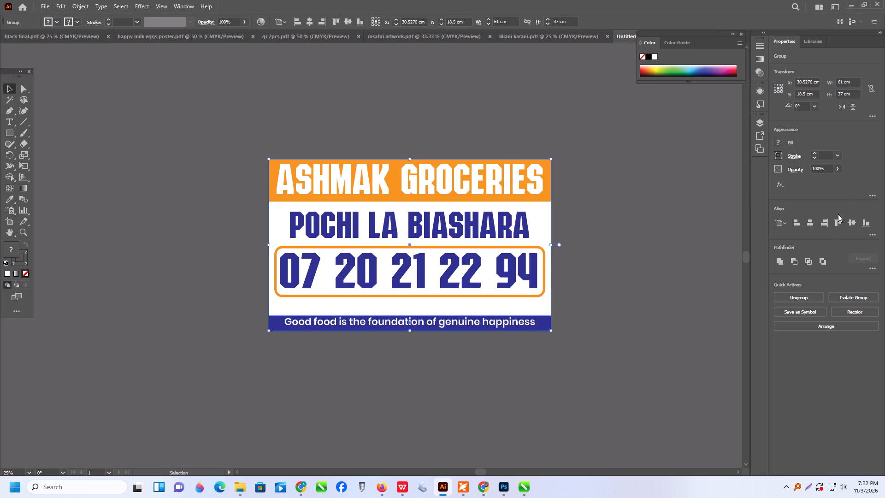
{"action": "left_click", "coordinate": [807, 220]}
{"action": "left_click", "coordinate": [591, 174]}
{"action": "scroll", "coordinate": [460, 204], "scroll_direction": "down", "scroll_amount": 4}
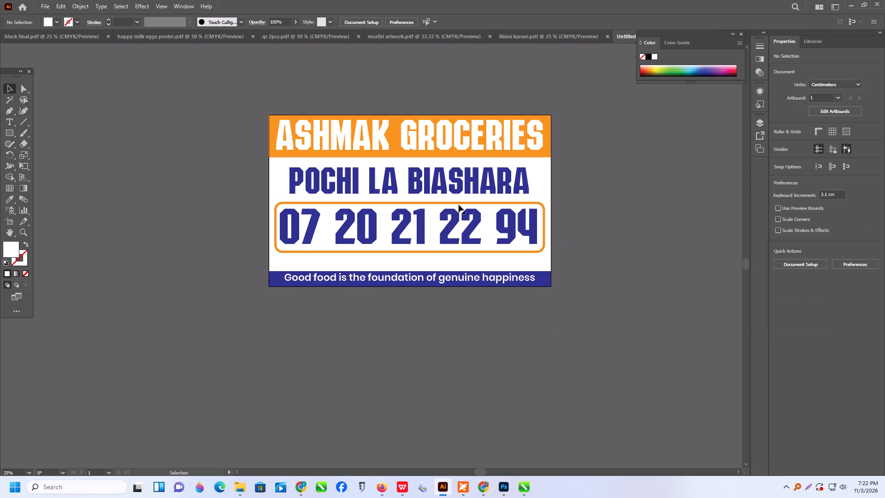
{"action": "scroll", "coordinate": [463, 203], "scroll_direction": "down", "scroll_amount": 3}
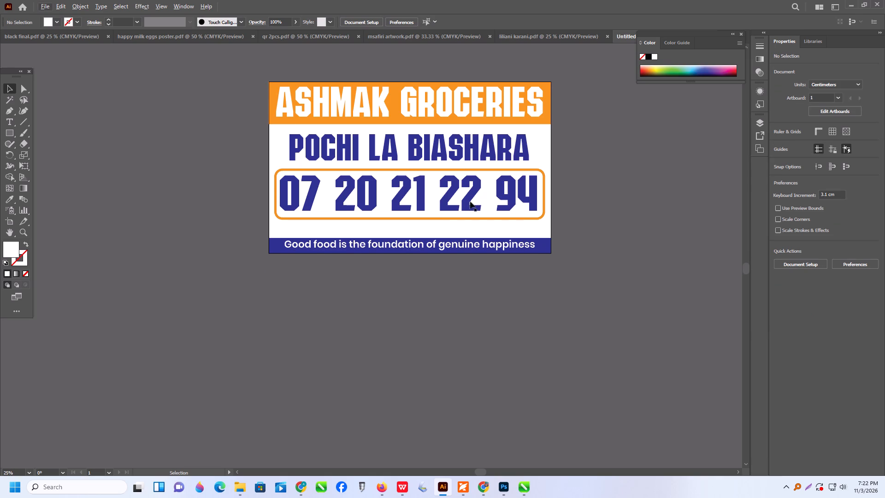
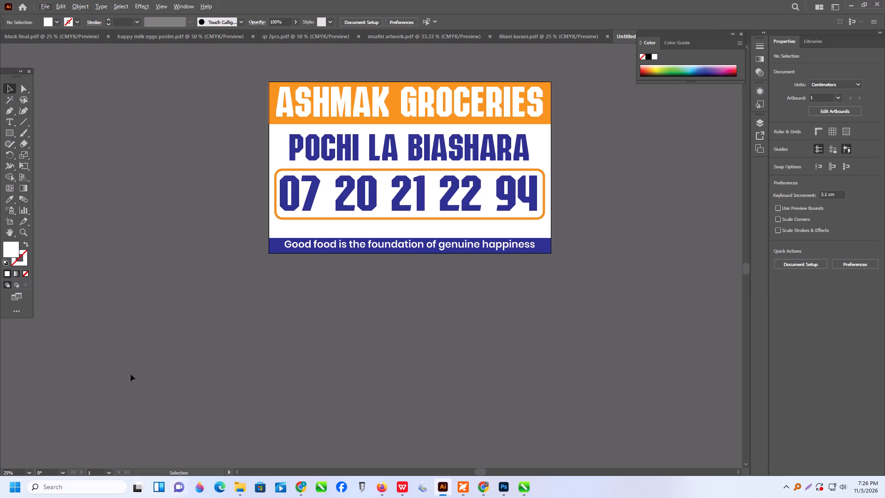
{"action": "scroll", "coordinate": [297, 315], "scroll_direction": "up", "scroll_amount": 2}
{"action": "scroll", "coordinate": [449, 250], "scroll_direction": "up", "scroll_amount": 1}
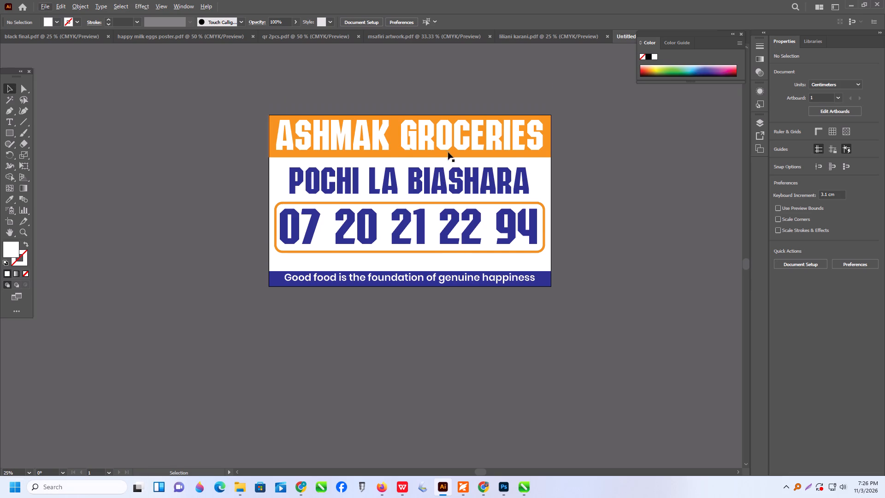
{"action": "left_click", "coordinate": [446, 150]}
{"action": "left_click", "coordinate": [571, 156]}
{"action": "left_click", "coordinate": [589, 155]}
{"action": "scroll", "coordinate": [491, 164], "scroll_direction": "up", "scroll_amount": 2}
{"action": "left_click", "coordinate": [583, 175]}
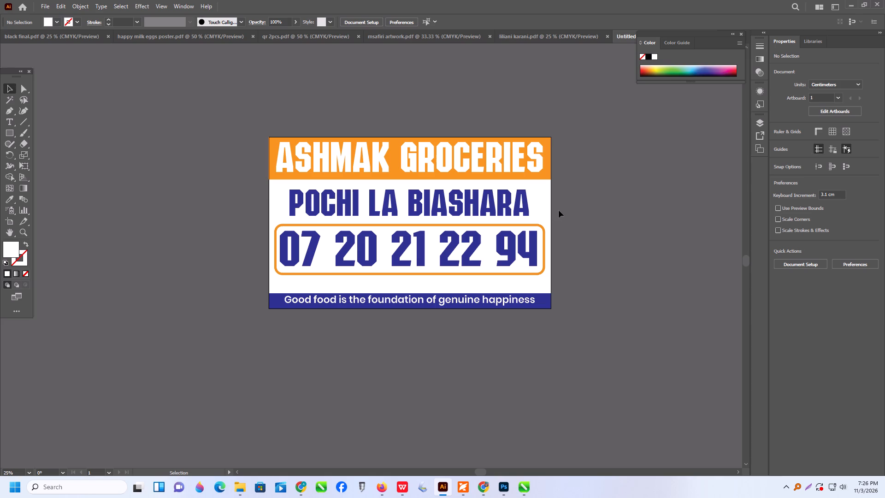
Break the grouped sign into separate objects by ungrouping it and releasing its clipping mask.
{"action": "left_click", "coordinate": [435, 167]}
{"action": "right_click", "coordinate": [436, 160]}
{"action": "left_click", "coordinate": [464, 288]}
{"action": "left_click", "coordinate": [581, 249]}
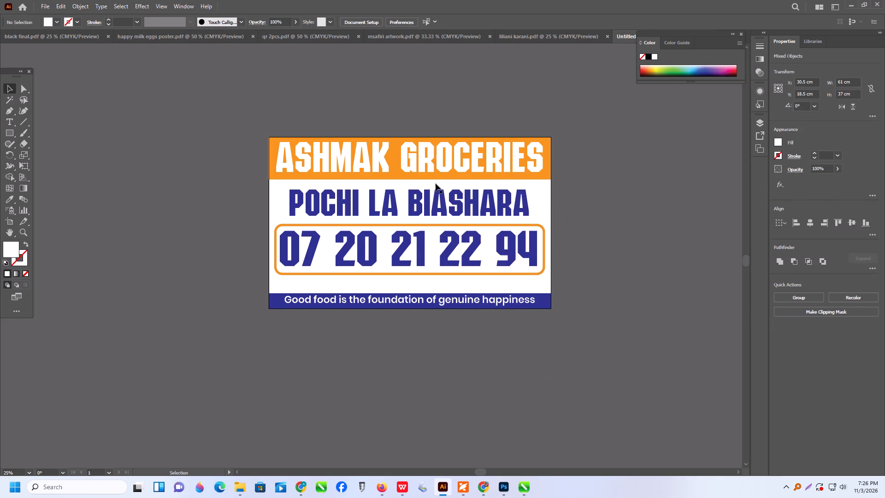
{"action": "left_click", "coordinate": [419, 166]}
{"action": "right_click", "coordinate": [426, 160]}
{"action": "left_click", "coordinate": [489, 284]}
{"action": "left_click", "coordinate": [635, 252]}
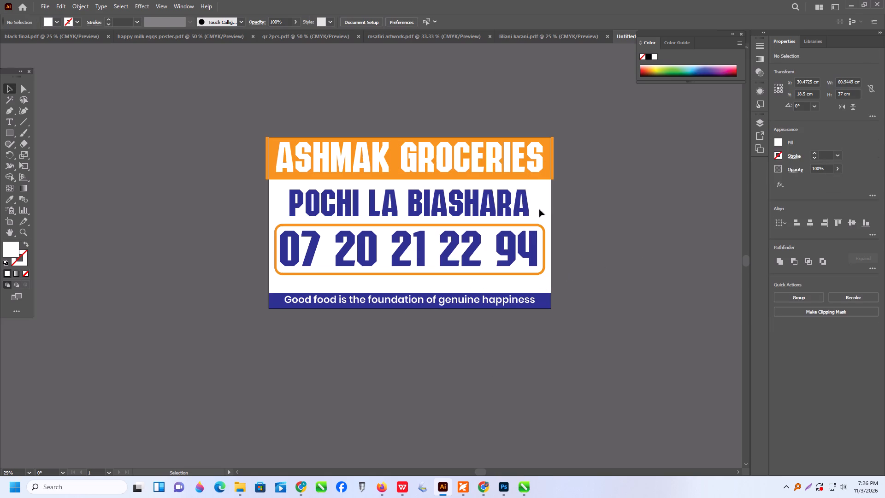
{"action": "left_click", "coordinate": [518, 170]}
{"action": "right_click", "coordinate": [515, 165]}
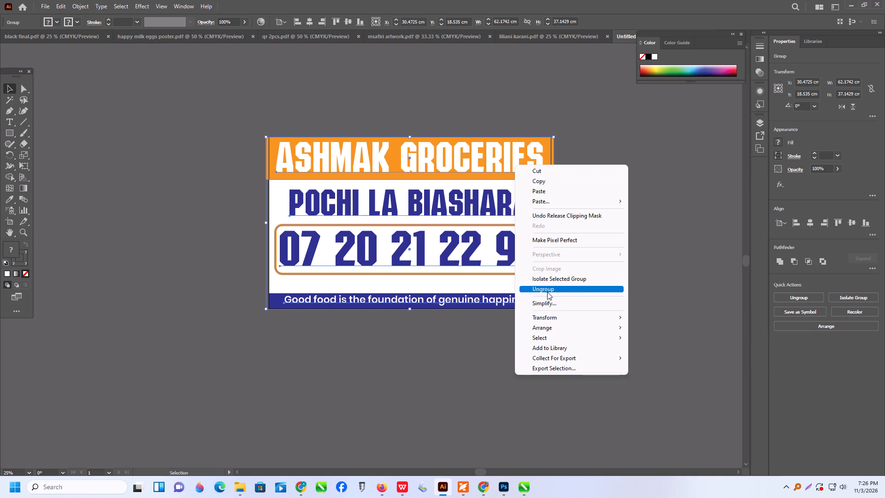
{"action": "left_click", "coordinate": [547, 291]}
{"action": "left_click", "coordinate": [648, 261]}
Convert the ASHMAK GROCERIES header and the POCHI LA BIASHARA text to outlines.
{"action": "left_click", "coordinate": [435, 167]}
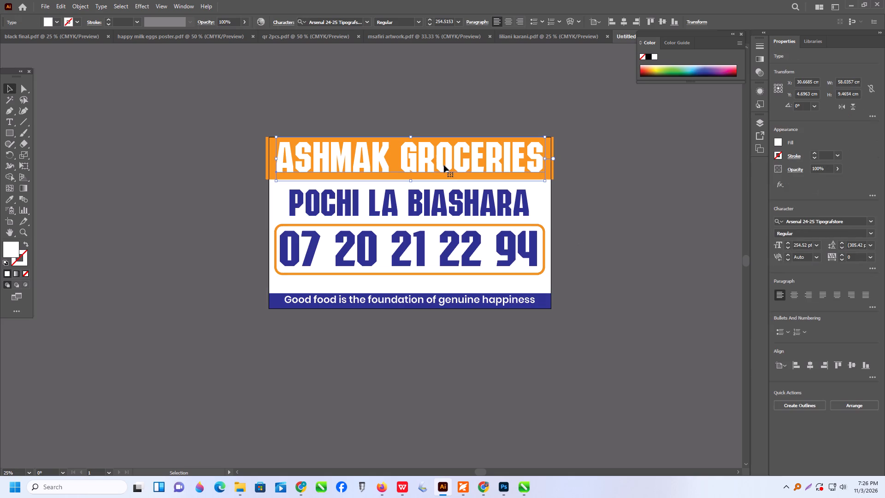
{"action": "right_click", "coordinate": [445, 164]}
{"action": "left_click", "coordinate": [496, 285]}
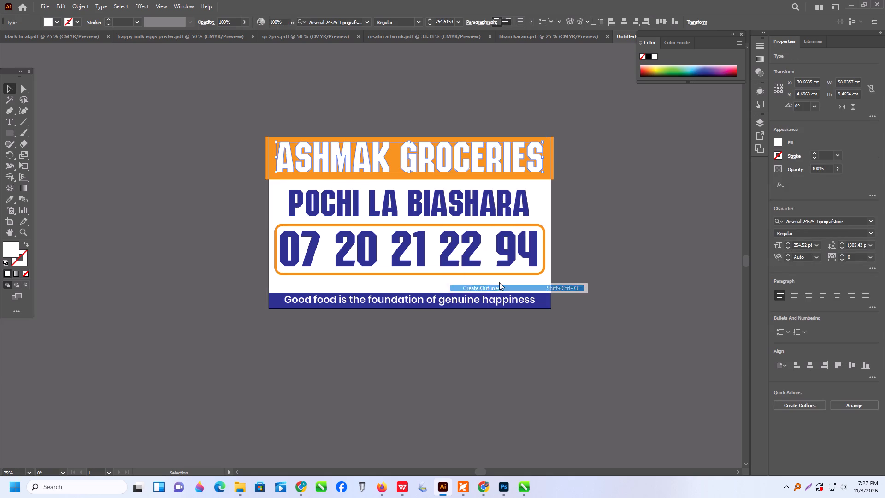
{"action": "left_click", "coordinate": [576, 244]}
{"action": "left_click", "coordinate": [425, 207]}
{"action": "right_click", "coordinate": [423, 201]}
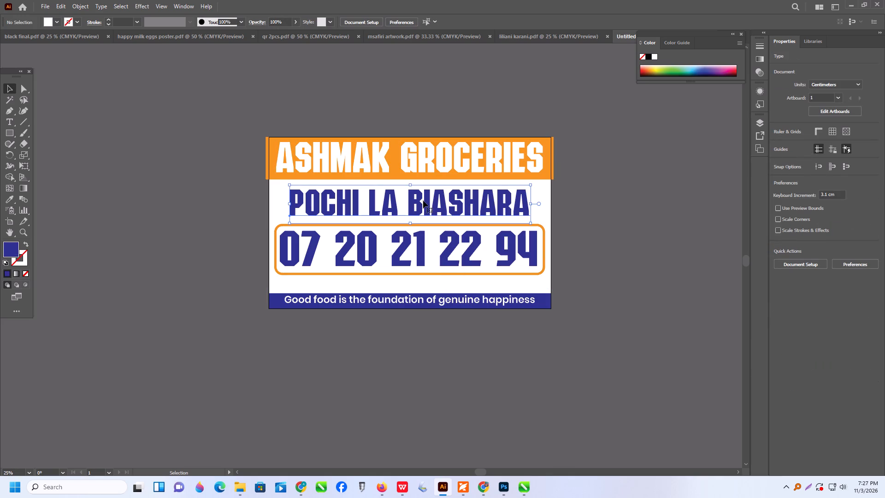
{"action": "left_click", "coordinate": [473, 327]}
{"action": "left_click", "coordinate": [579, 299]}
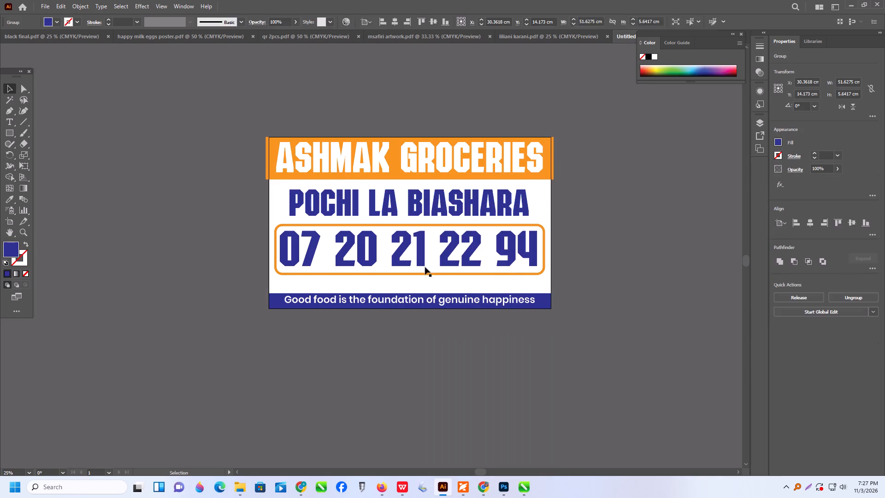
Convert the framed payment number and the white tagline in the bottom strip to outlines.
{"action": "left_click", "coordinate": [426, 261]}
{"action": "right_click", "coordinate": [414, 255]}
{"action": "left_click", "coordinate": [458, 327]}
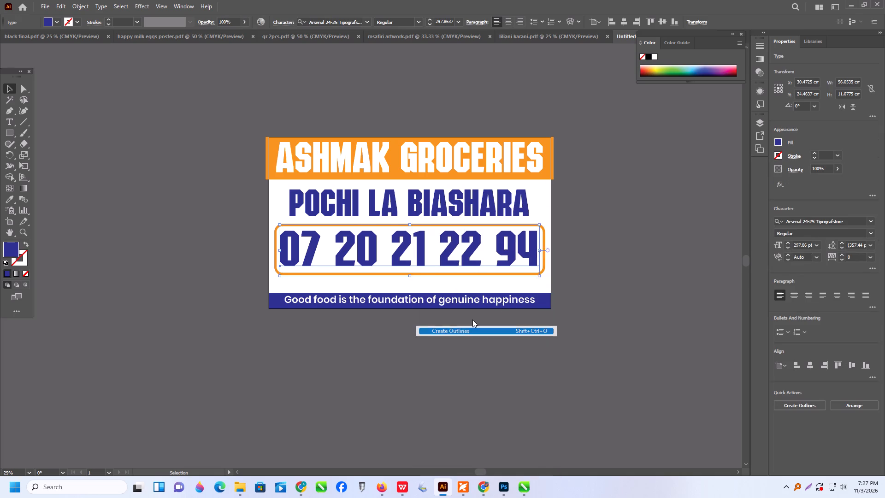
{"action": "left_click", "coordinate": [559, 278]}
{"action": "left_click", "coordinate": [454, 297]}
{"action": "right_click", "coordinate": [468, 298]}
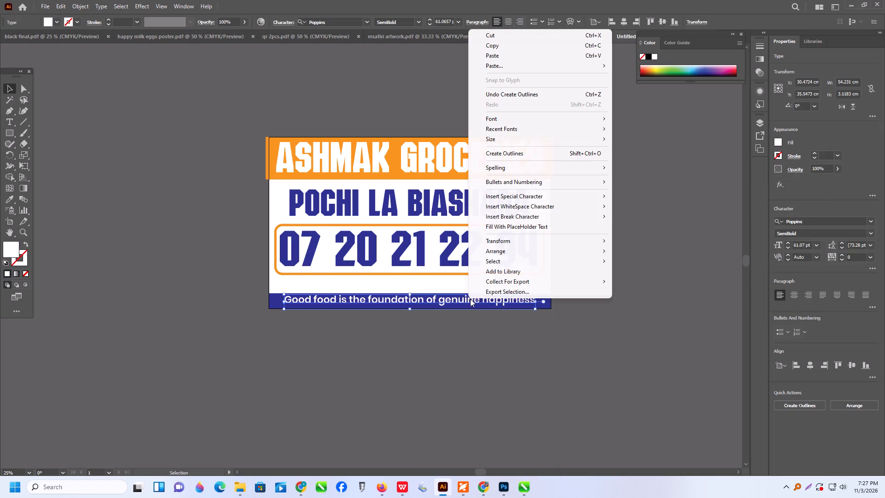
{"action": "left_click", "coordinate": [521, 157]}
{"action": "left_click", "coordinate": [583, 205]}
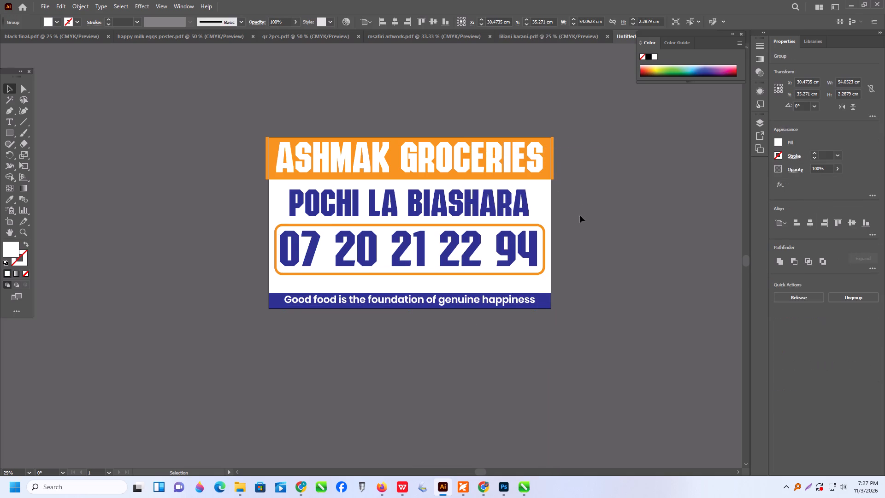
Start a Pen tool path with an anchor just outside the sign's left edge, beside the payment number's frame.
{"action": "left_click", "coordinate": [12, 111]}
{"action": "left_click", "coordinate": [259, 265]}
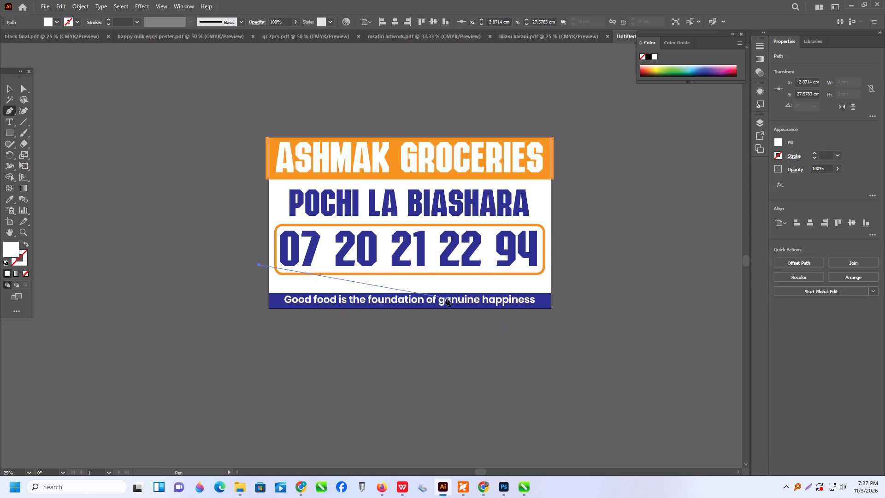
{"action": "scroll", "coordinate": [276, 284], "scroll_direction": "up", "scroll_amount": 1, "text": "alt"}
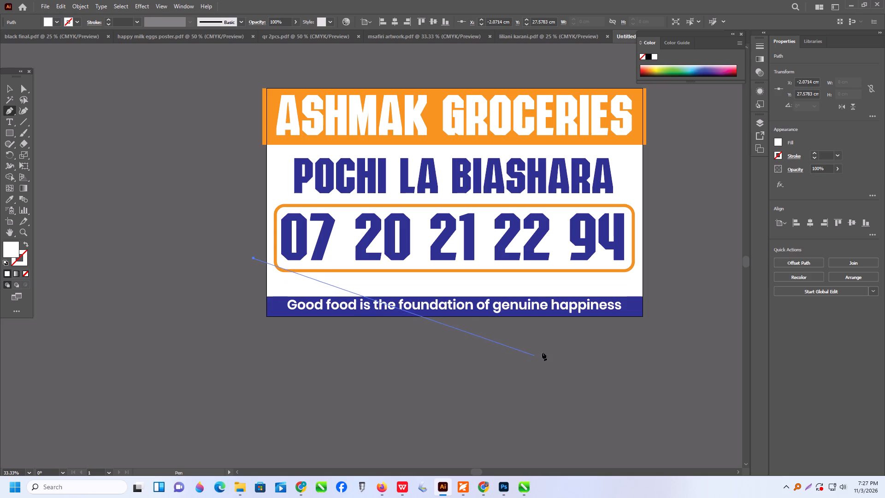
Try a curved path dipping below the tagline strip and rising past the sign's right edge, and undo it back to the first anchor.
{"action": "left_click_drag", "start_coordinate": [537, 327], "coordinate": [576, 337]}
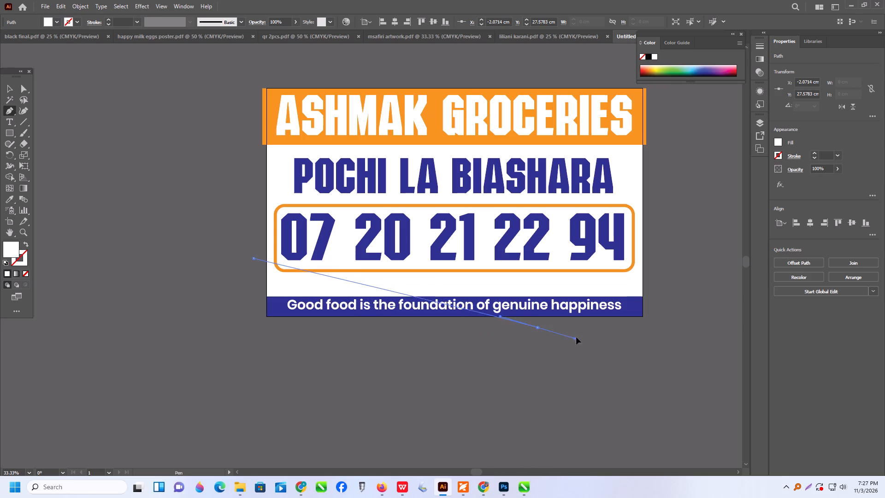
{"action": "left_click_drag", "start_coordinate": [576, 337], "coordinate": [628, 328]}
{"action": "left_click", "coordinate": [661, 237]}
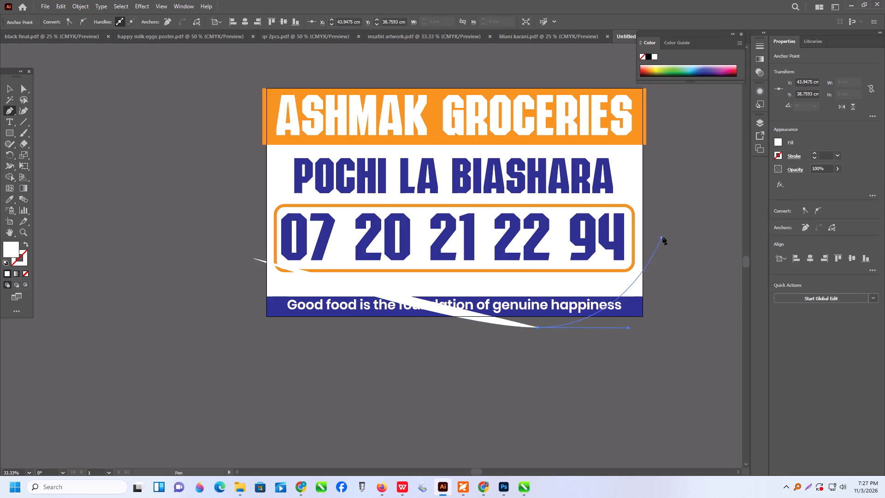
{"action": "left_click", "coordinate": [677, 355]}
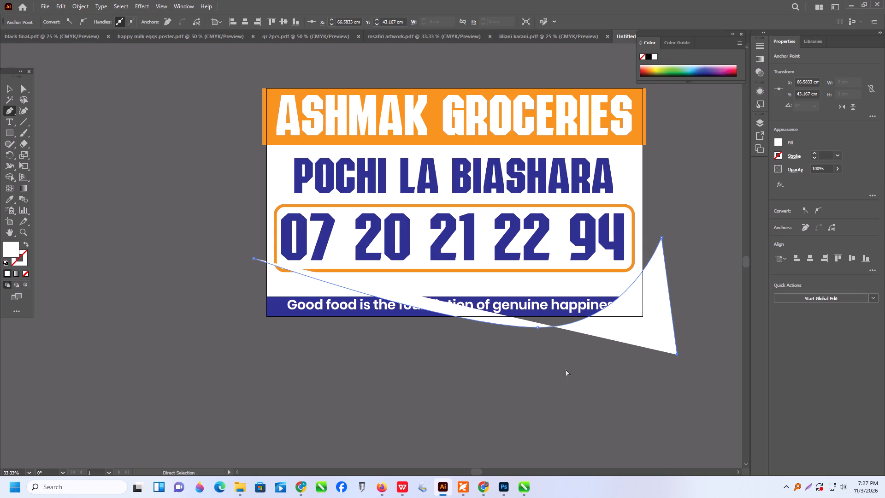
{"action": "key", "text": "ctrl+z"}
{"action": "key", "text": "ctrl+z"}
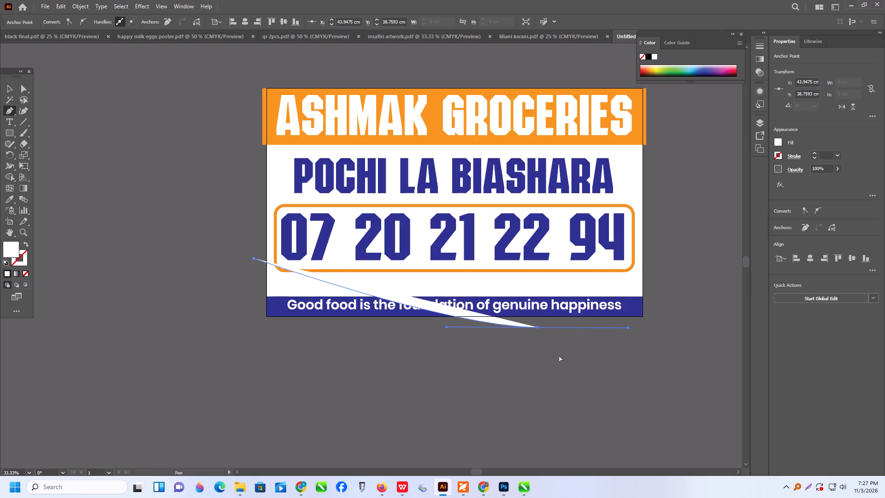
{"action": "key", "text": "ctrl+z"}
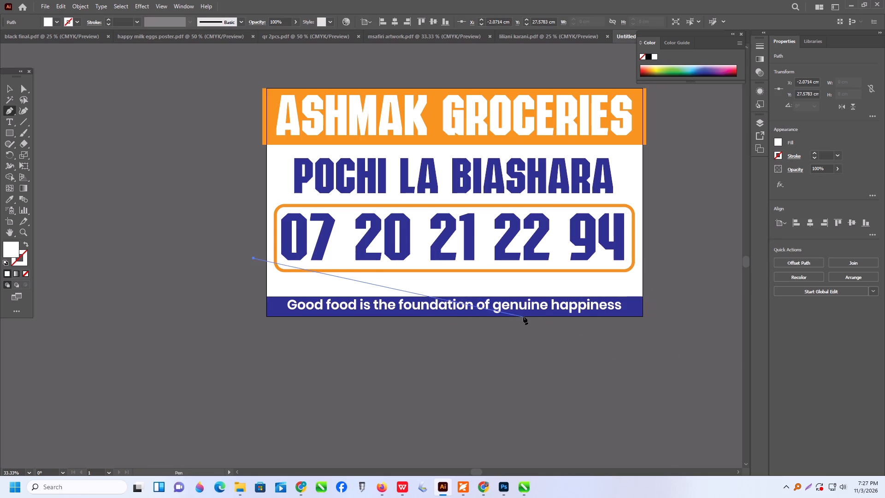
Complete the path as a closed straight-sided shape across the sign's bottom, with a V-shaped top edge and both ends beyond the sign.
{"action": "left_click", "coordinate": [525, 315]}
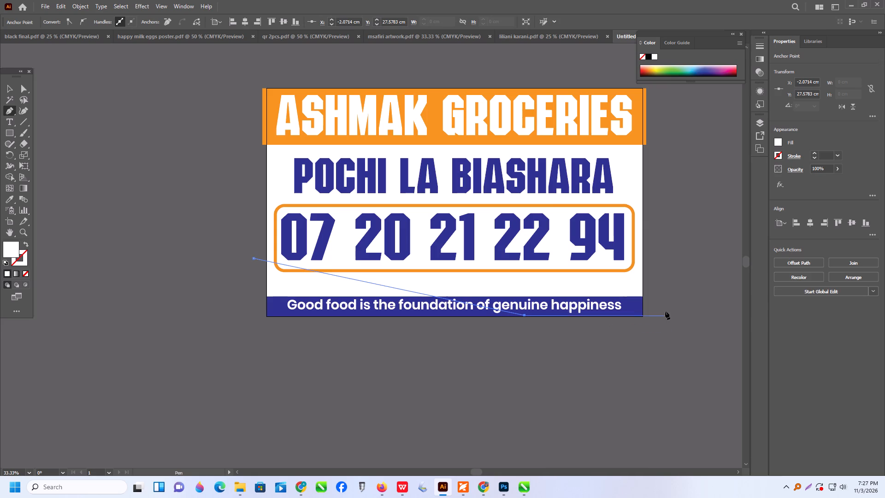
{"action": "left_click", "coordinate": [652, 275]}
{"action": "left_click", "coordinate": [671, 332]}
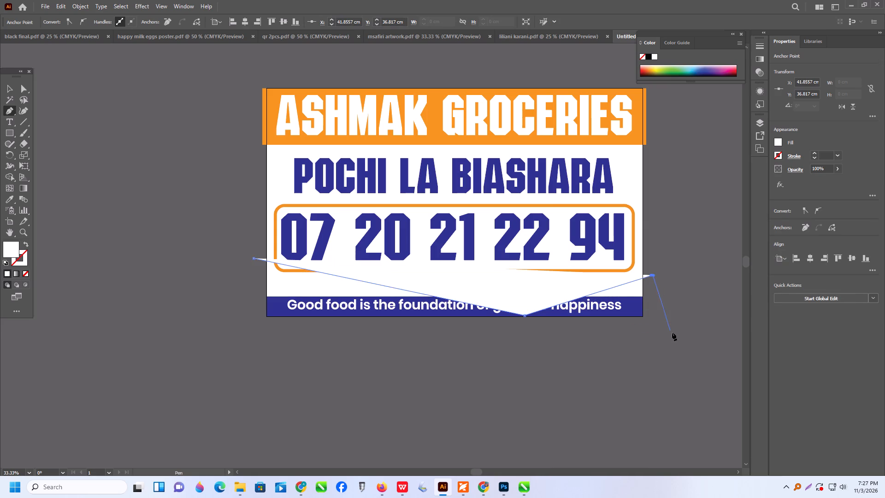
{"action": "left_click", "coordinate": [271, 345]}
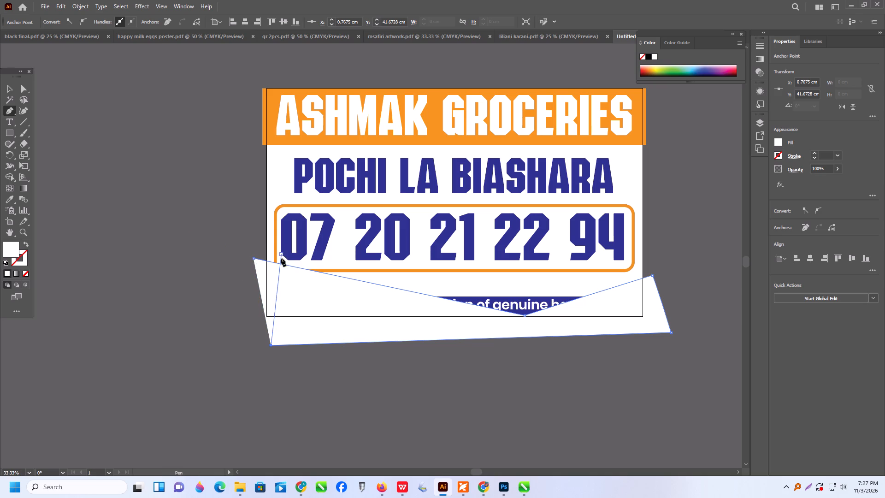
{"action": "left_click", "coordinate": [253, 259]}
Reshape the bottom shape with the Curvature tool, raising its dip above the tagline strip and pulling both upper ends farther outside the sign.
{"action": "left_click", "coordinate": [8, 86]}
{"action": "left_click", "coordinate": [25, 109]}
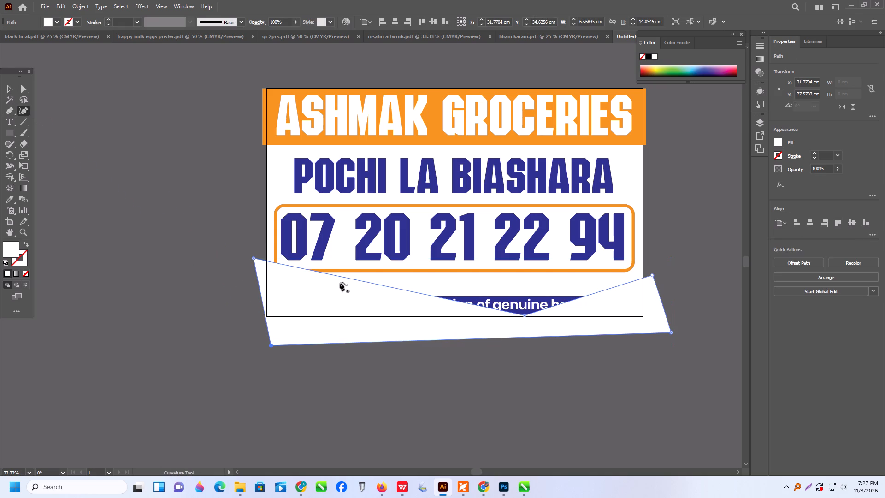
{"action": "left_click_drag", "start_coordinate": [525, 315], "coordinate": [522, 304]}
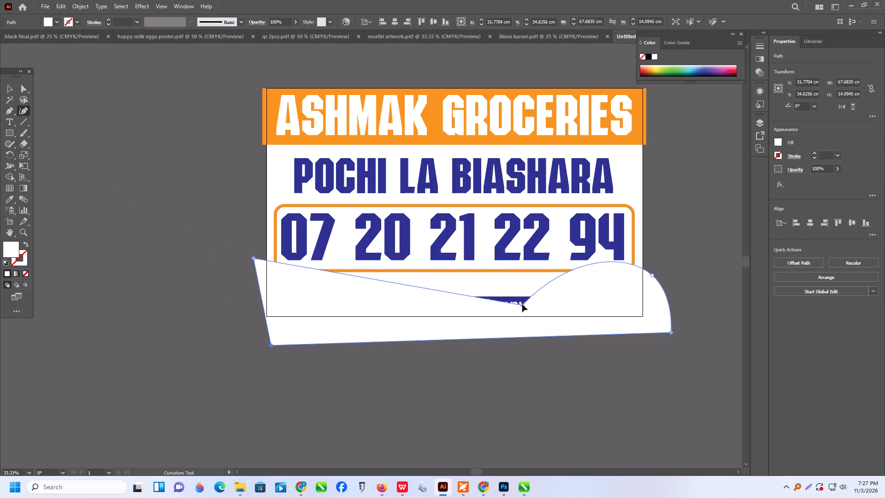
{"action": "left_click_drag", "start_coordinate": [522, 304], "coordinate": [519, 301]}
{"action": "left_click_drag", "start_coordinate": [652, 274], "coordinate": [697, 292]}
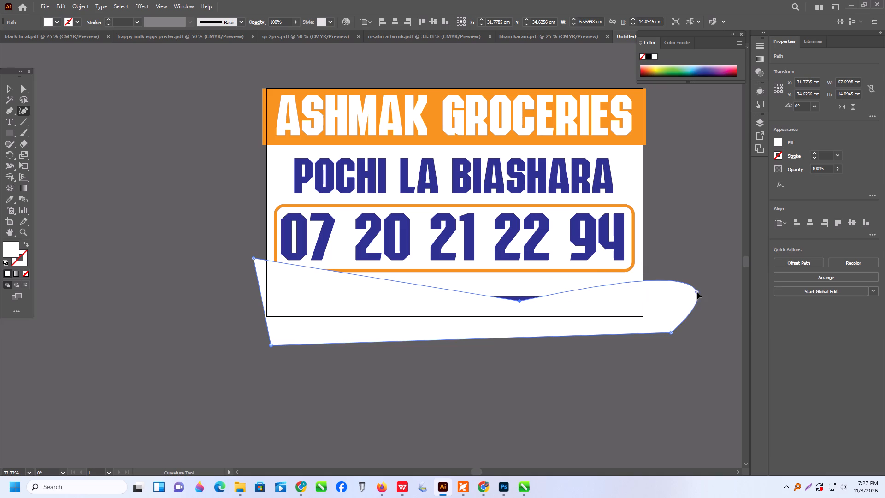
{"action": "left_click_drag", "start_coordinate": [697, 292], "coordinate": [751, 276]}
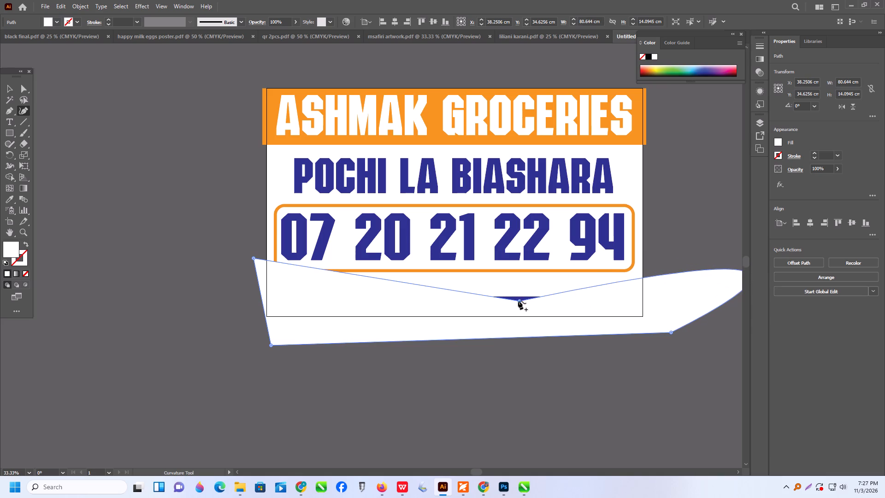
{"action": "left_click_drag", "start_coordinate": [520, 302], "coordinate": [524, 286]}
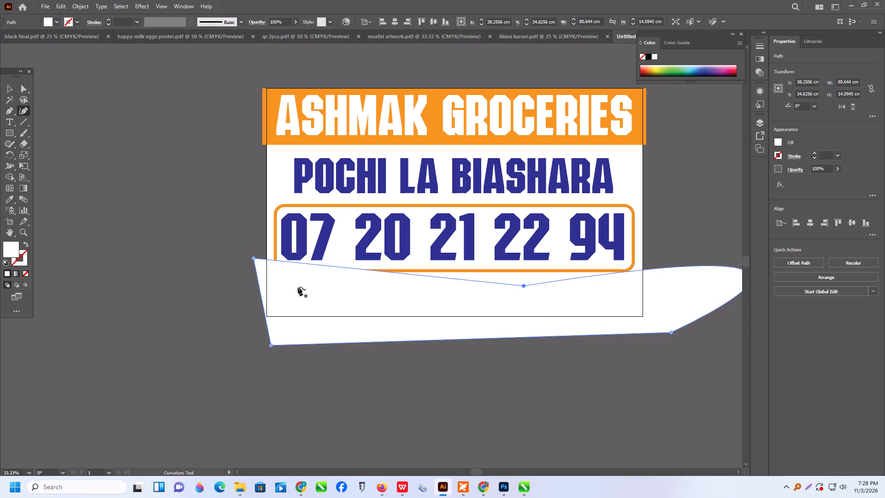
{"action": "left_click_drag", "start_coordinate": [254, 258], "coordinate": [256, 281]}
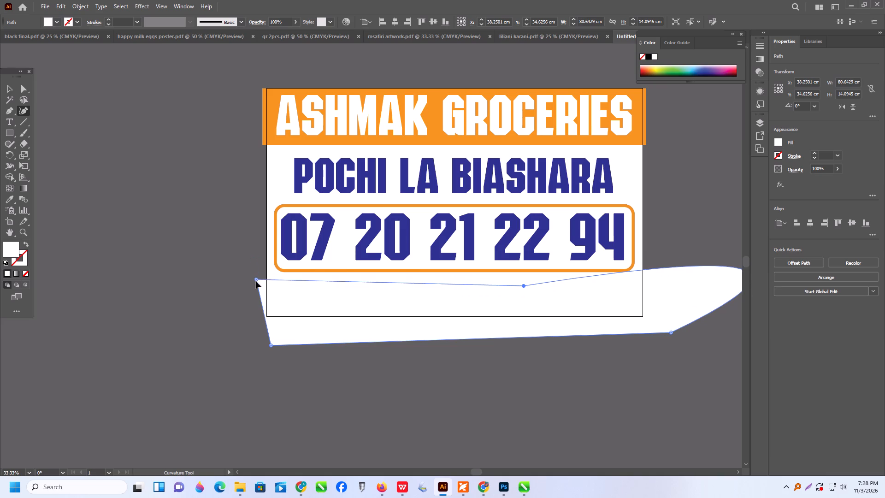
{"action": "left_click_drag", "start_coordinate": [256, 281], "coordinate": [228, 270]}
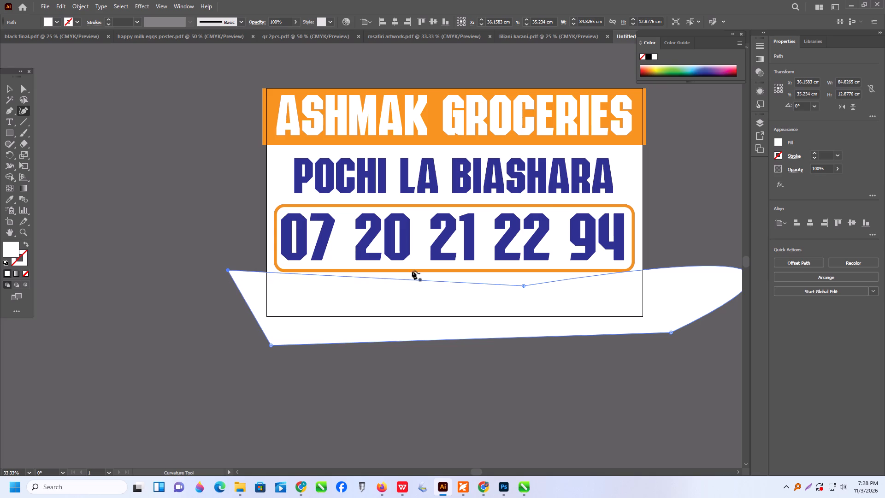
Smooth the shape's top edge into one shallow curve spanning the sign, with curve points just outside both sign edges.
{"action": "left_click_drag", "start_coordinate": [585, 277], "coordinate": [596, 284]}
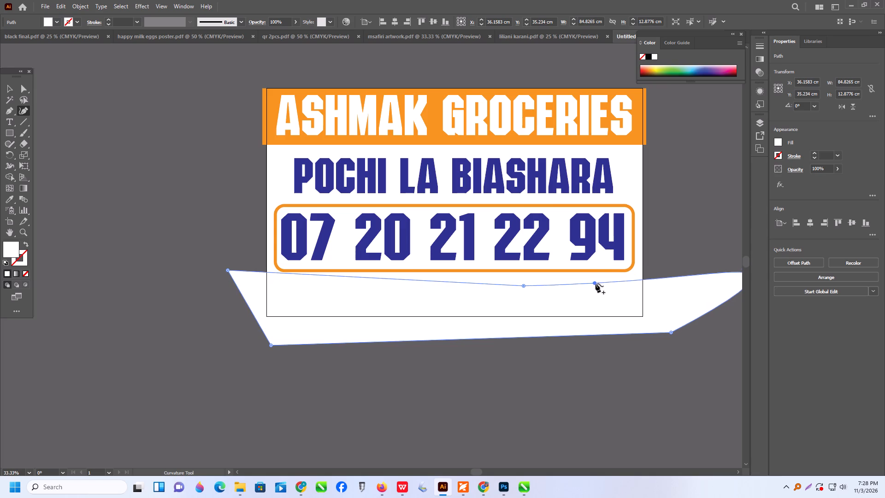
{"action": "left_click_drag", "start_coordinate": [596, 284], "coordinate": [610, 285]}
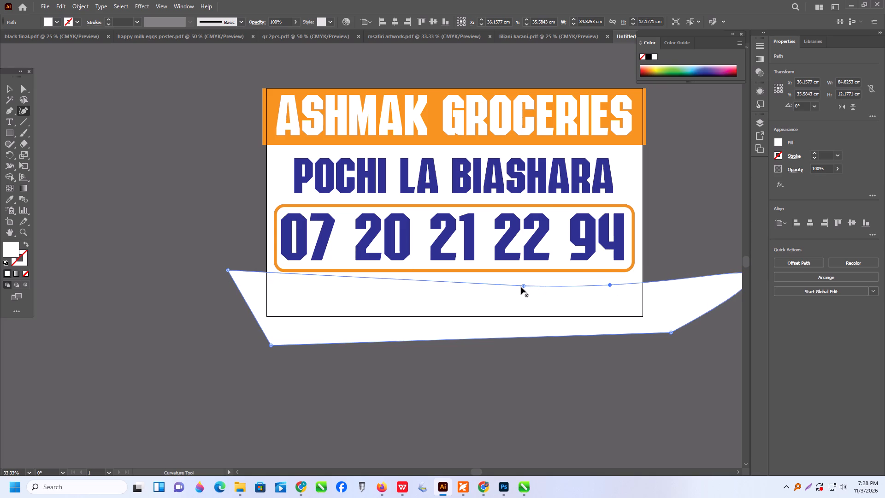
{"action": "left_click_drag", "start_coordinate": [523, 285], "coordinate": [354, 294]}
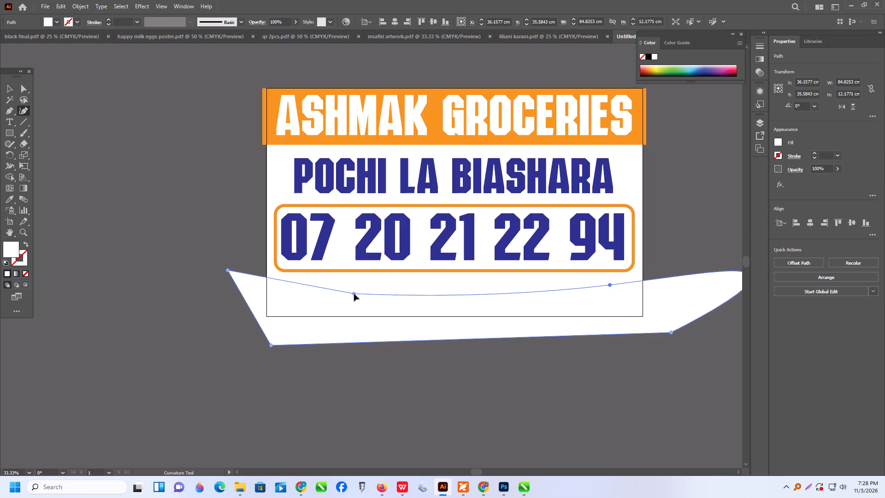
{"action": "left_click_drag", "start_coordinate": [354, 294], "coordinate": [255, 286]}
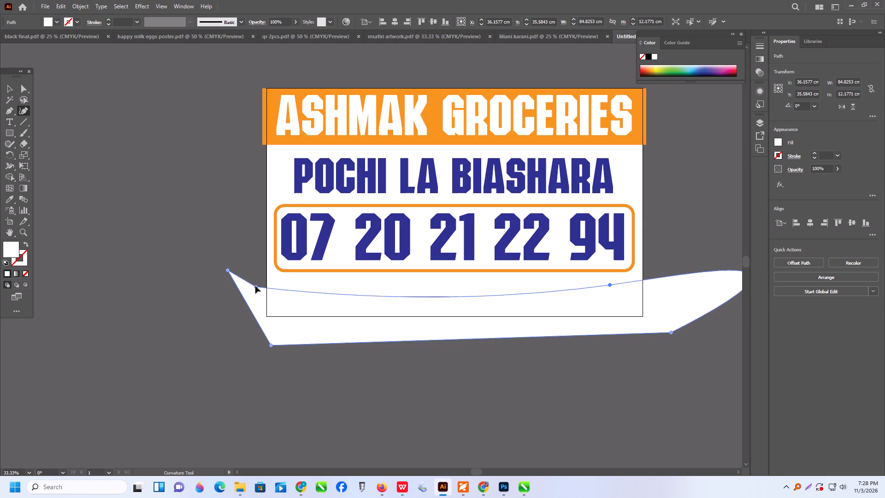
{"action": "left_click_drag", "start_coordinate": [255, 286], "coordinate": [247, 274]}
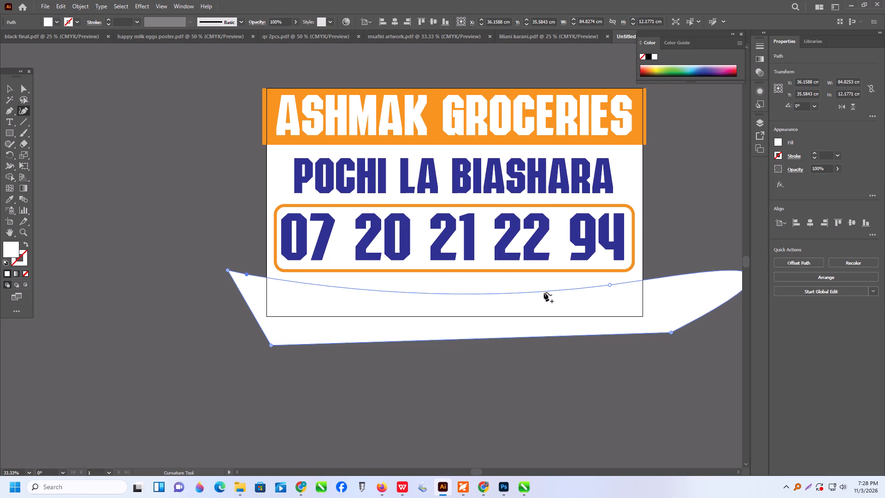
{"action": "left_click_drag", "start_coordinate": [611, 285], "coordinate": [621, 285]}
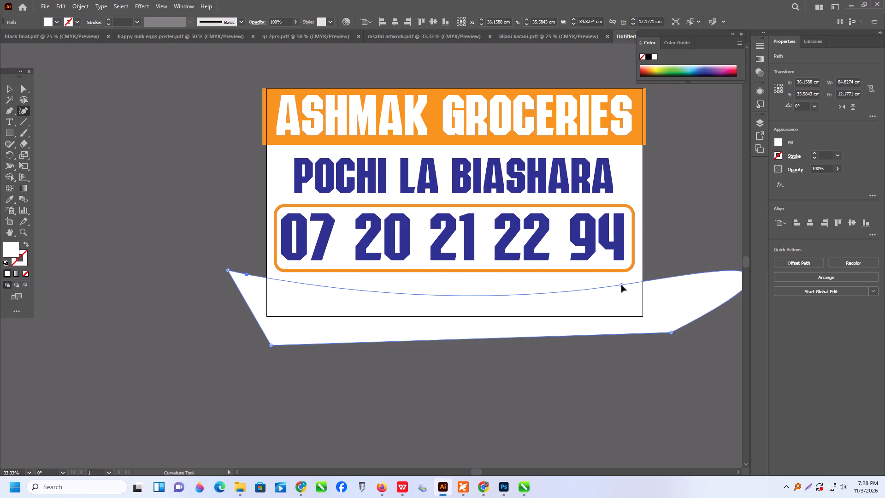
{"action": "left_click_drag", "start_coordinate": [621, 285], "coordinate": [655, 277]}
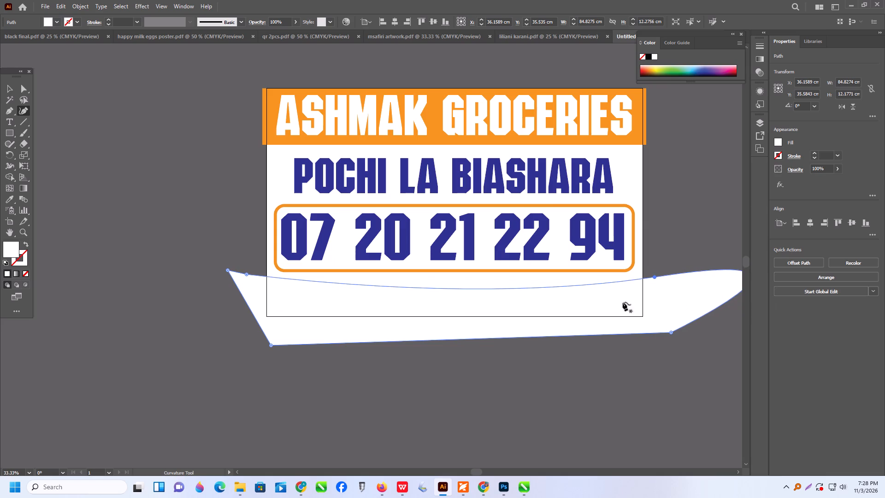
Duplicate the white curved shape, offsetting the copy slightly downward.
{"action": "left_click", "coordinate": [7, 87]}
{"action": "left_click", "coordinate": [366, 348]}
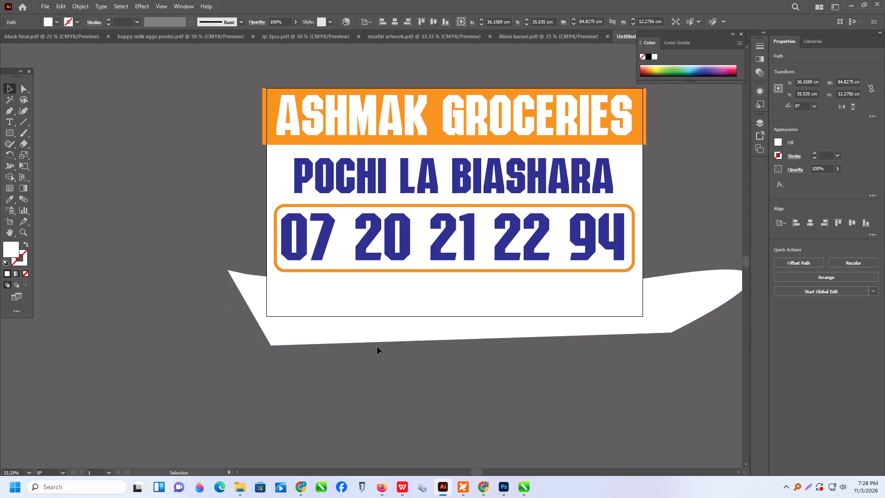
{"action": "left_click_drag", "start_coordinate": [438, 319], "coordinate": [440, 328], "text": "alt"}
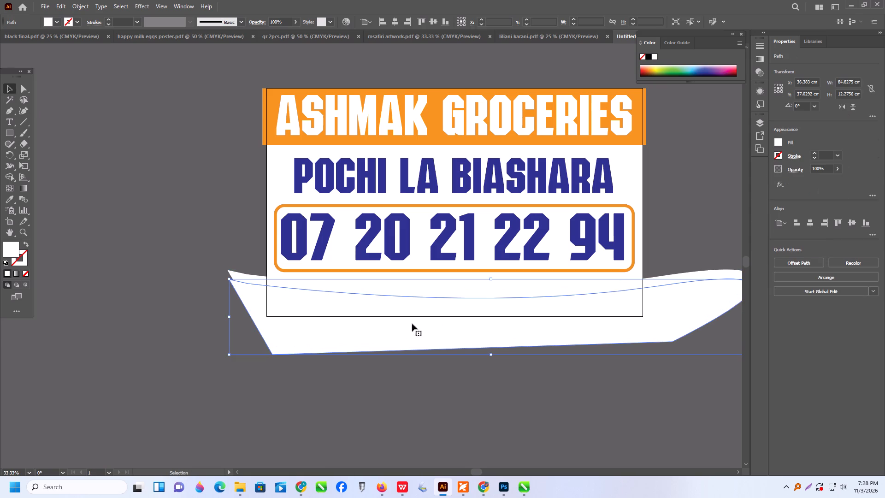
Fill the original curved shape behind the copy with the header's orange using the Eyedropper.
{"action": "left_click", "coordinate": [238, 274]}
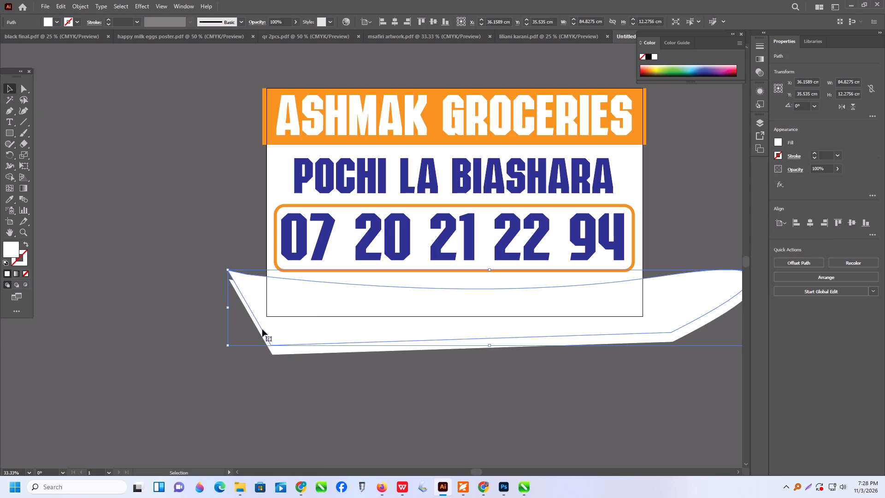
{"action": "left_click", "coordinate": [57, 20]}
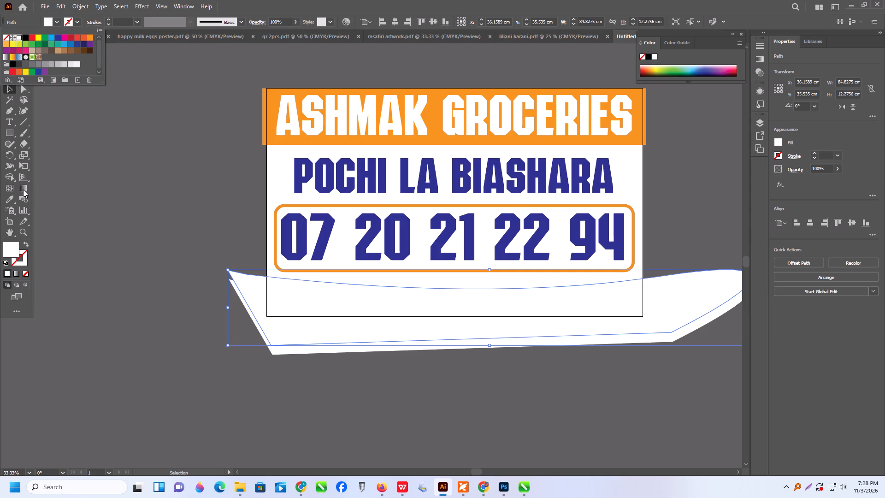
{"action": "left_click", "coordinate": [13, 198]}
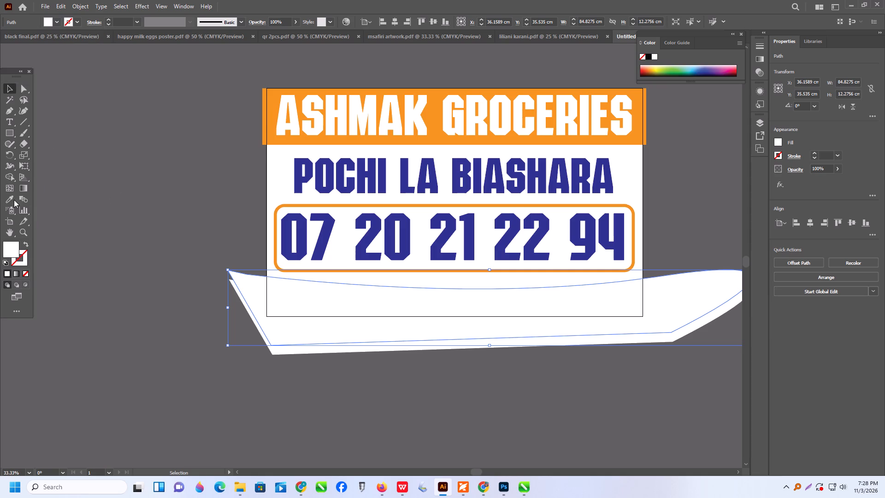
{"action": "left_click", "coordinate": [11, 198]}
{"action": "left_click", "coordinate": [271, 104]}
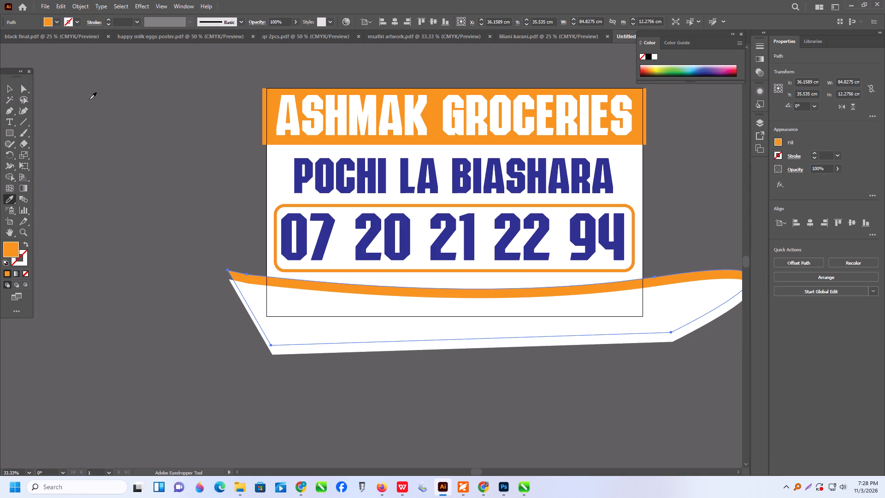
{"action": "left_click", "coordinate": [18, 87]}
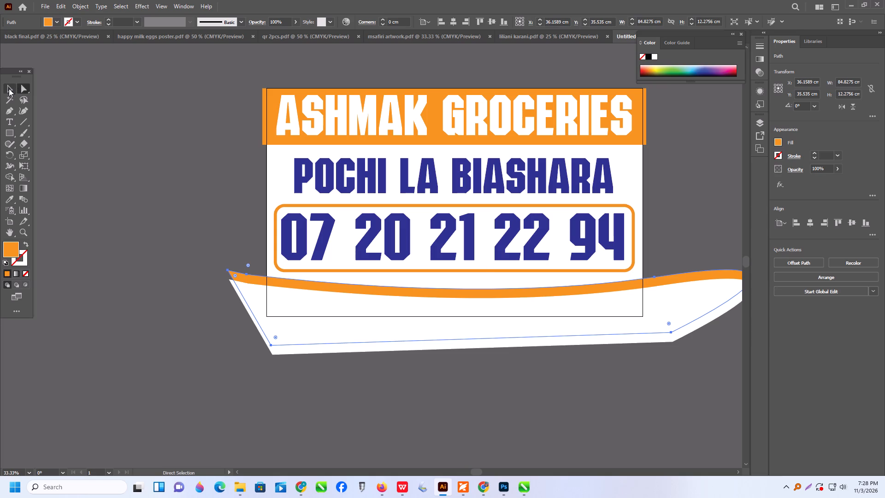
{"action": "left_click", "coordinate": [8, 88]}
{"action": "left_click", "coordinate": [161, 217]}
Nudge the white front copy slightly upward over the orange curved shape to thin the orange edge.
{"action": "scroll", "coordinate": [649, 331], "scroll_direction": "up", "scroll_amount": 2, "text": "alt"}
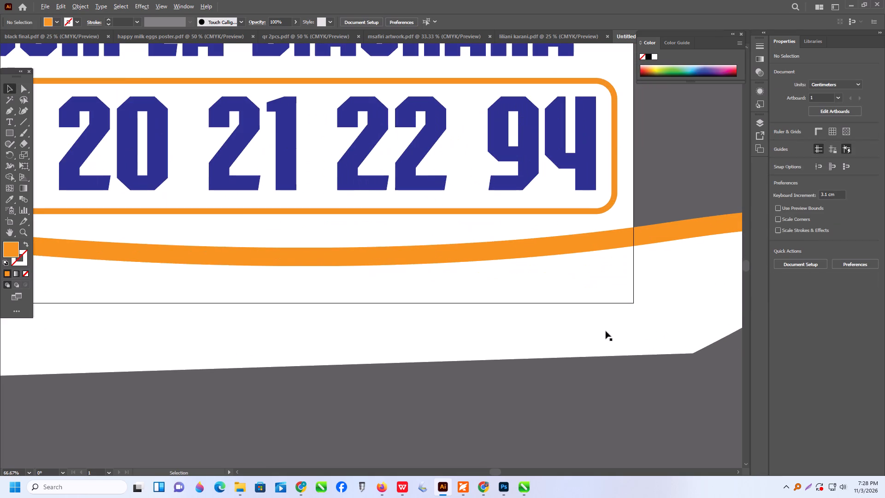
{"action": "left_click_drag", "start_coordinate": [606, 332], "coordinate": [611, 326]}
{"action": "scroll", "coordinate": [613, 333], "scroll_direction": "down", "scroll_amount": 2, "text": "alt"}
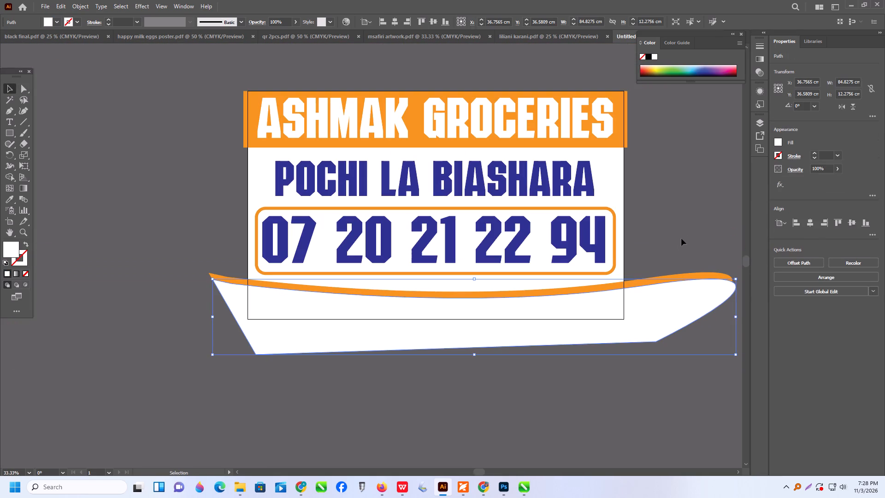
Send both curved shapes to the back, behind the tagline and its strip.
{"action": "left_click_drag", "start_coordinate": [683, 233], "coordinate": [742, 366]}
{"action": "right_click", "coordinate": [650, 294]}
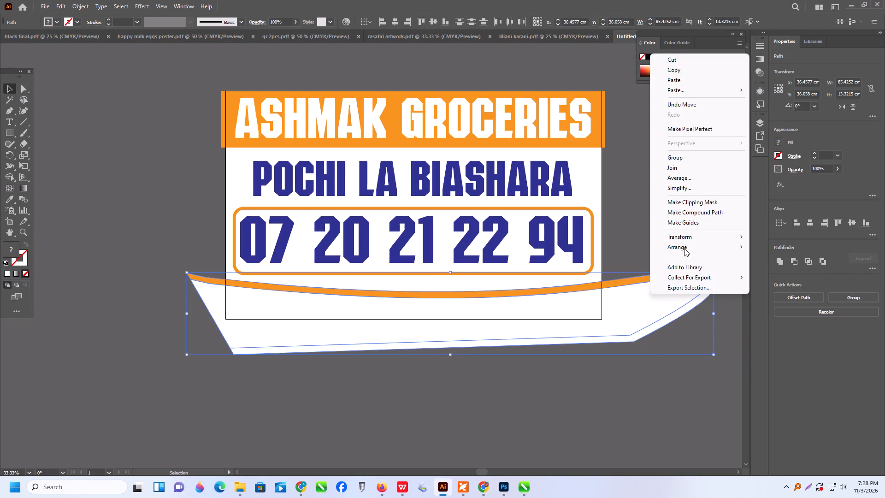
{"action": "left_click", "coordinate": [685, 248]}
{"action": "left_click", "coordinate": [779, 274]}
{"action": "left_click", "coordinate": [667, 359]}
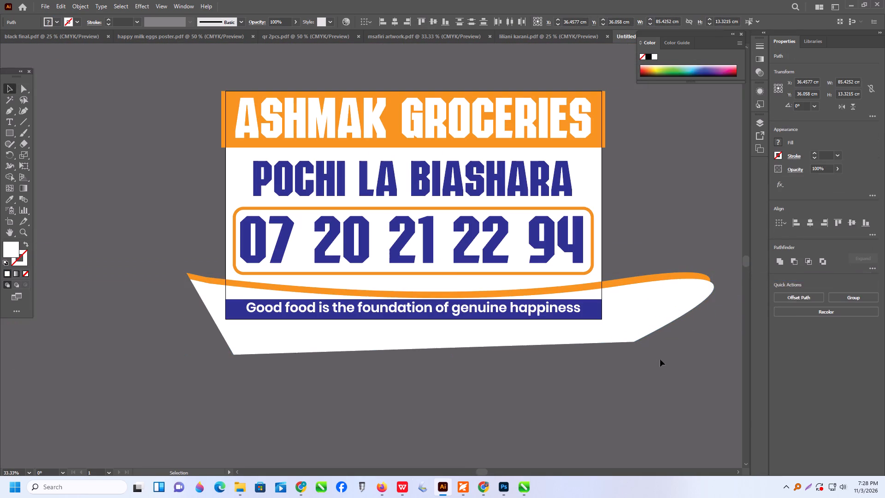
{"action": "left_click", "coordinate": [479, 390]}
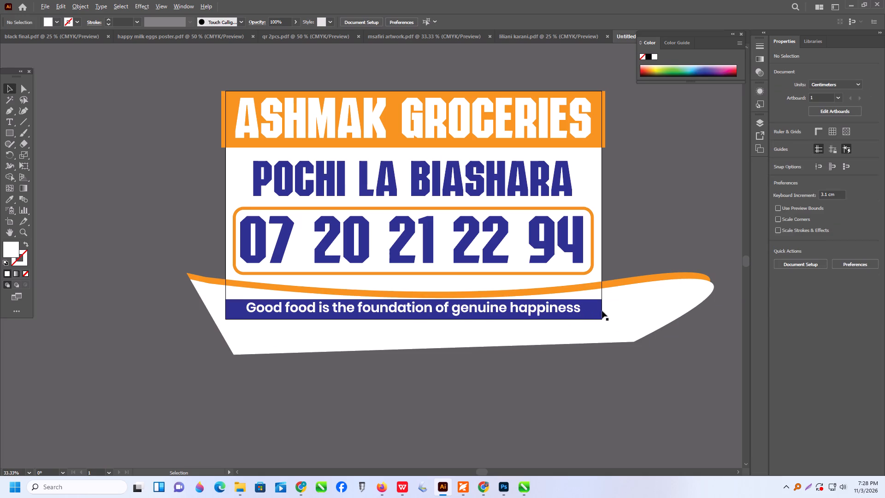
Move the white curved shape slightly up and toward the sign's left, leaving only a thin orange line along its top edge.
{"action": "left_click_drag", "start_coordinate": [644, 307], "coordinate": [645, 305]}
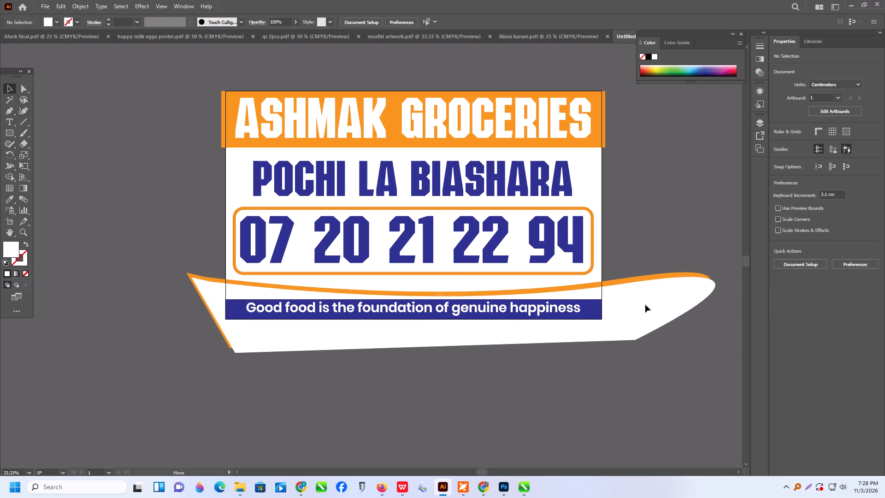
{"action": "left_click_drag", "start_coordinate": [645, 305], "coordinate": [637, 302]}
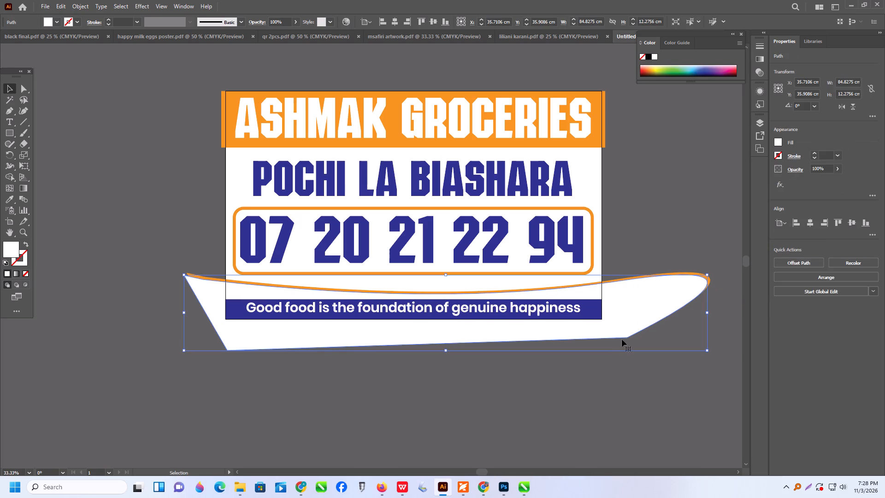
{"action": "left_click", "coordinate": [631, 375]}
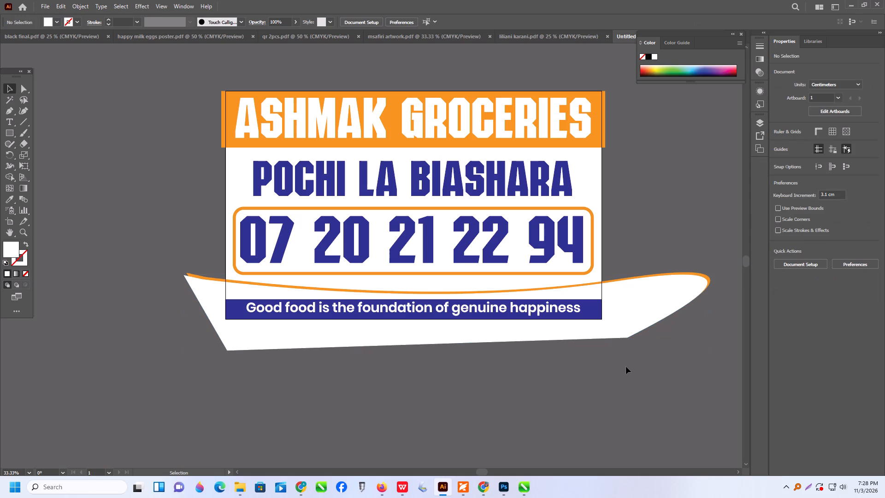
Fill the white curved shape with the payment number's dark blue using the Eyedropper.
{"action": "left_click", "coordinate": [278, 338]}
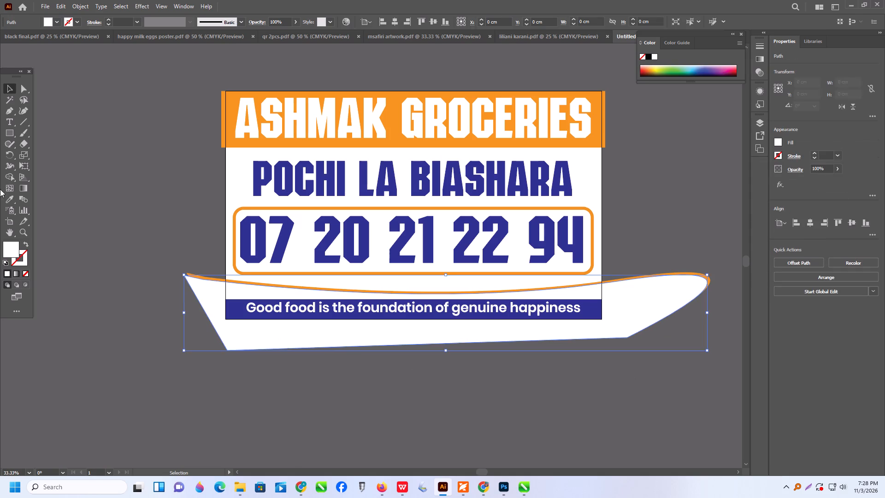
{"action": "left_click", "coordinate": [6, 199]}
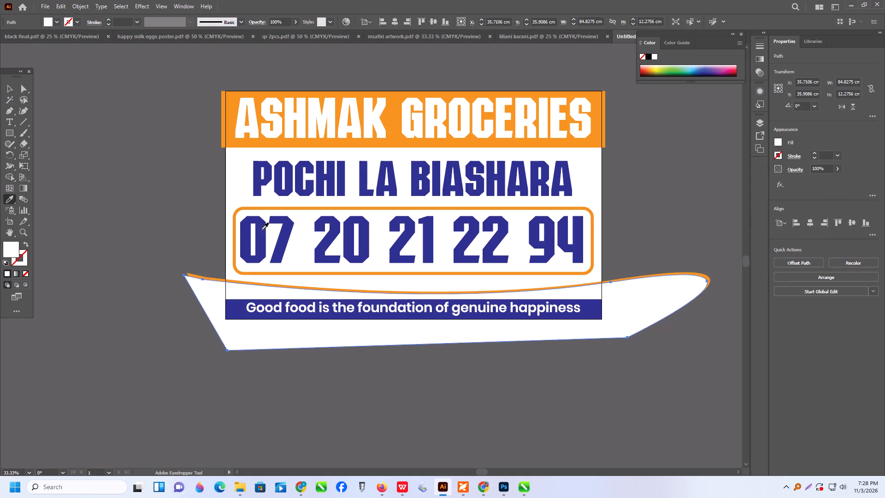
{"action": "left_click", "coordinate": [261, 230]}
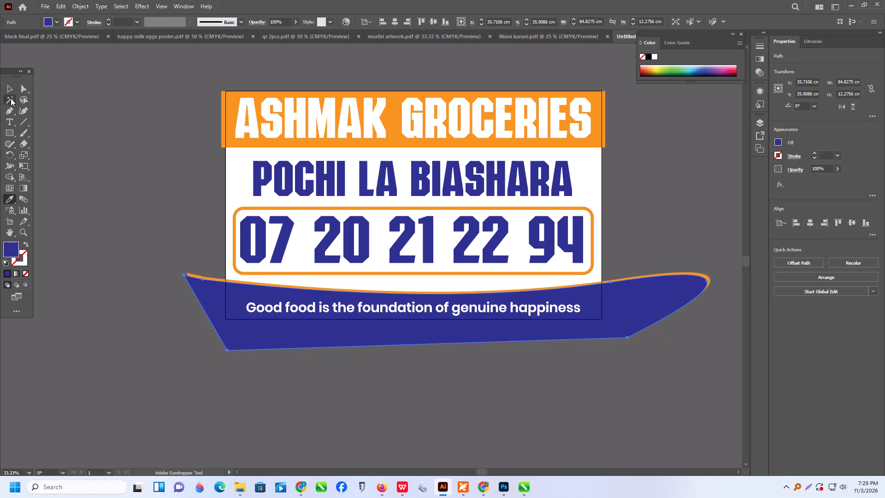
{"action": "left_click", "coordinate": [9, 91]}
{"action": "left_click", "coordinate": [330, 401]}
Recolour the tagline's background strip with the header's orange using the Eyedropper.
{"action": "left_click", "coordinate": [236, 308]}
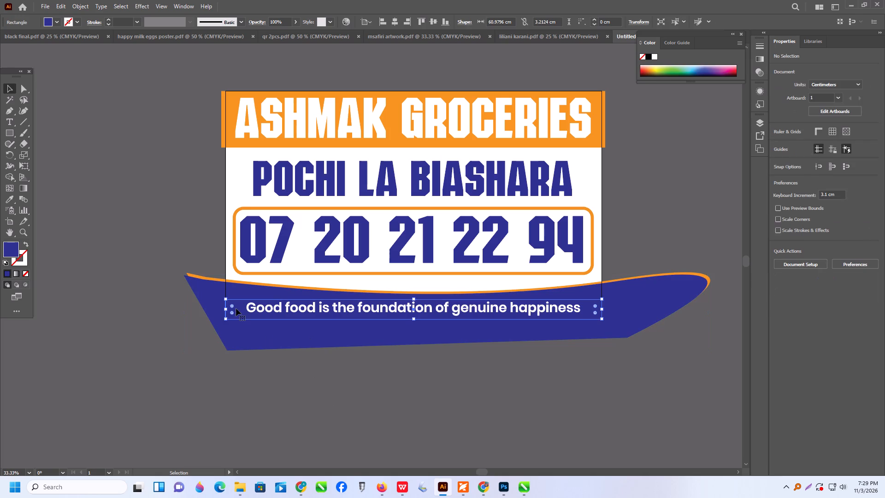
{"action": "left_click", "coordinate": [10, 198]}
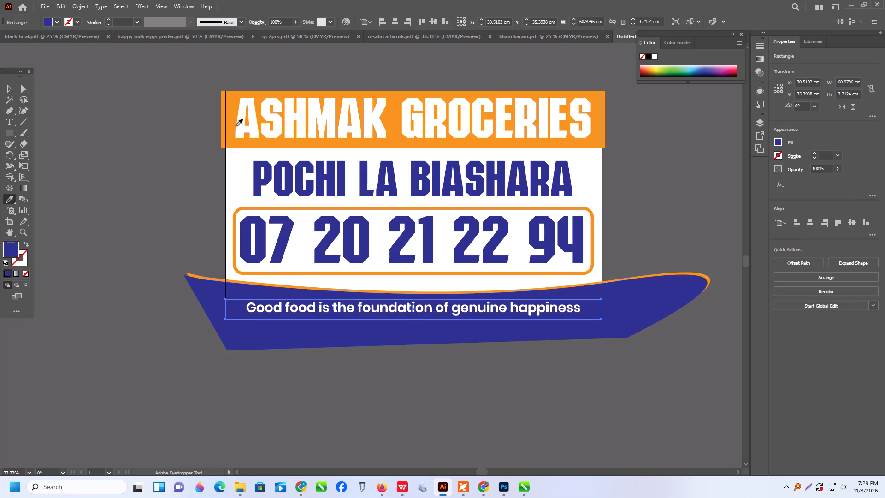
{"action": "left_click", "coordinate": [226, 125]}
{"action": "left_click", "coordinate": [233, 98]}
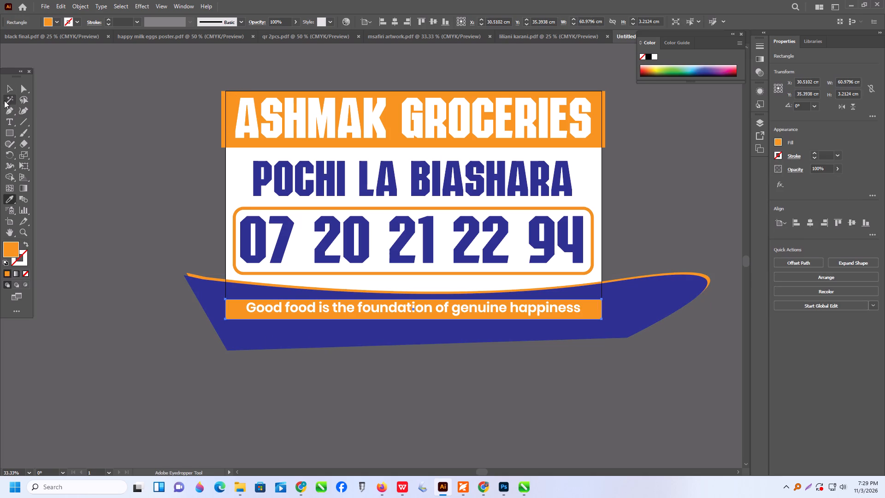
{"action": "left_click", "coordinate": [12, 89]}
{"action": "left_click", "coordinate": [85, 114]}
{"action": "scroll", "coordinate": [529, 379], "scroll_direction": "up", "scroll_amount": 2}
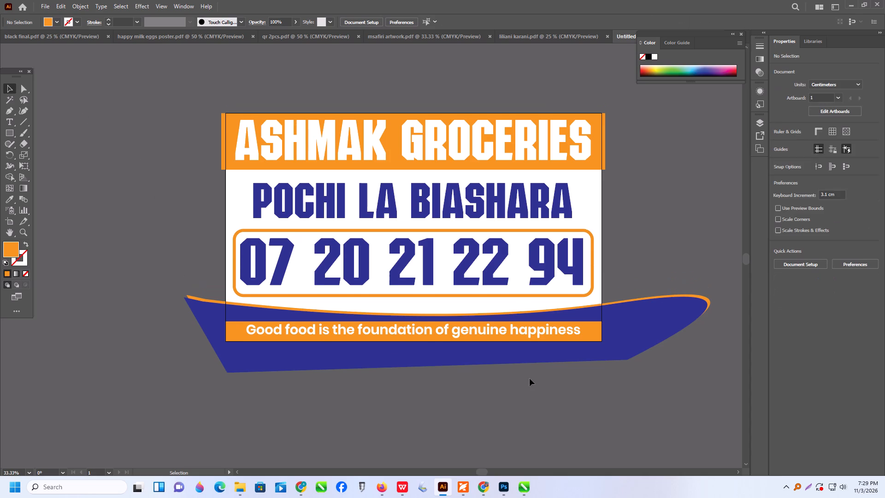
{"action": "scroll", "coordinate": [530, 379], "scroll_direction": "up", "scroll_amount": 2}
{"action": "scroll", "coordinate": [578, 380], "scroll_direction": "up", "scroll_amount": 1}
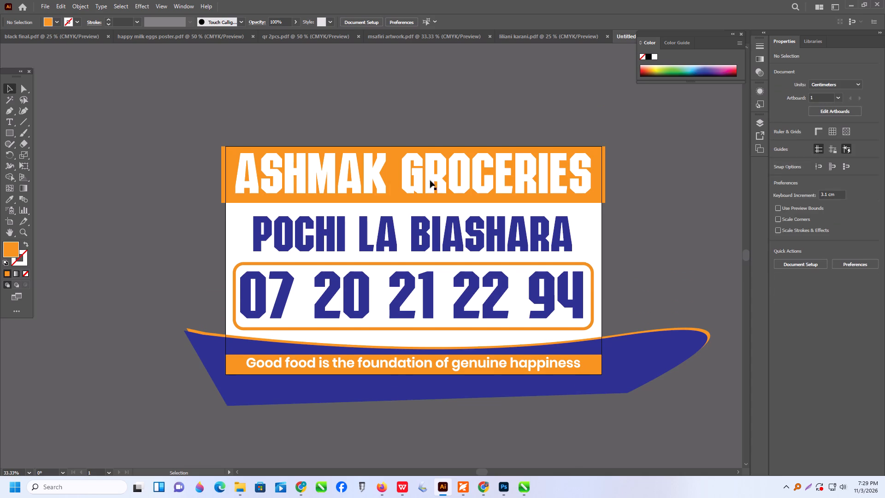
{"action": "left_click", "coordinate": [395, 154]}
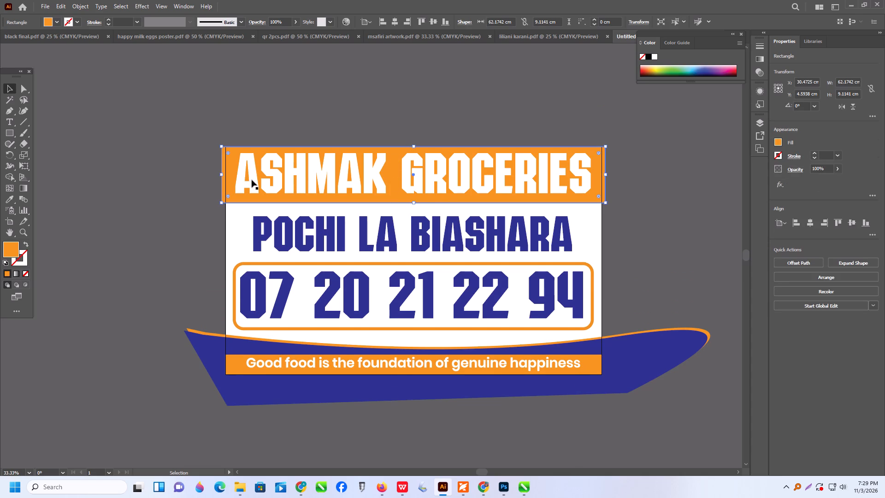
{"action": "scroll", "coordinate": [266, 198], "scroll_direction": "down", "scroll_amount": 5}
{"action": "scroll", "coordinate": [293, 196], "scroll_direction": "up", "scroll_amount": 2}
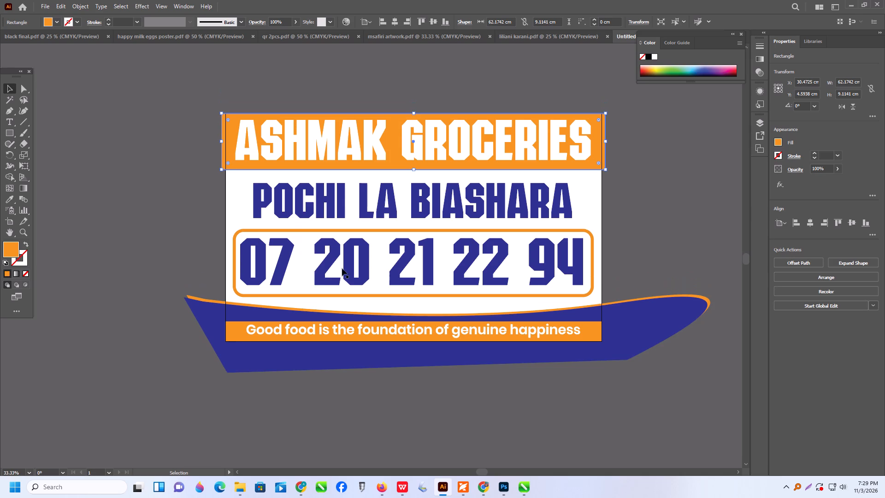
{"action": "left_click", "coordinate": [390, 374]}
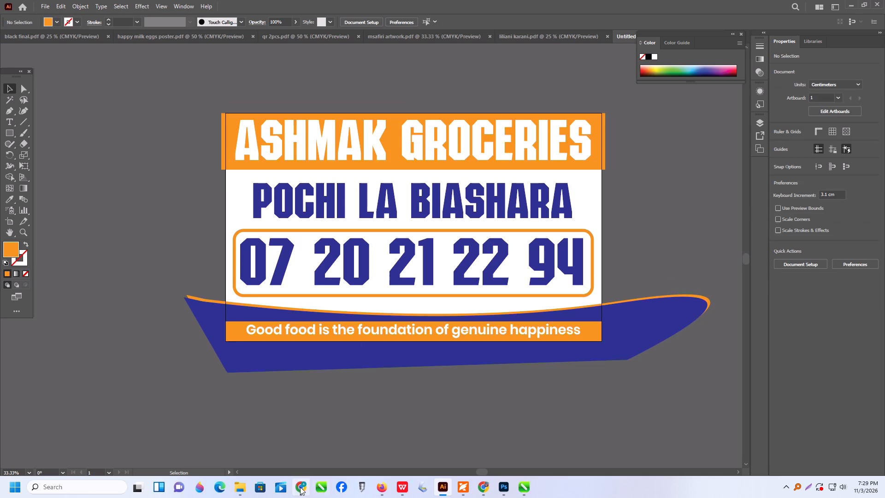
Switch to the Pinterest page in Chrome and search for "orange background".
{"action": "left_click", "coordinate": [300, 487]}
{"action": "left_click", "coordinate": [345, 7]}
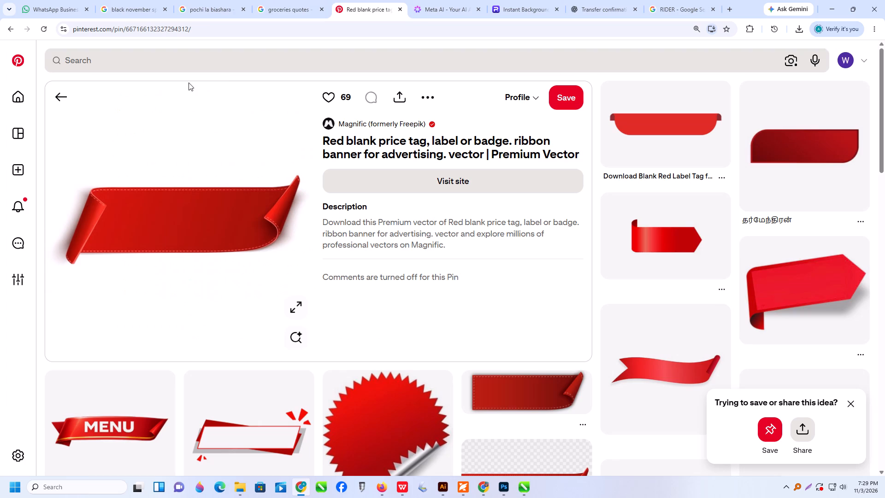
{"action": "left_click", "coordinate": [164, 59]}
{"action": "key", "text": "w"}
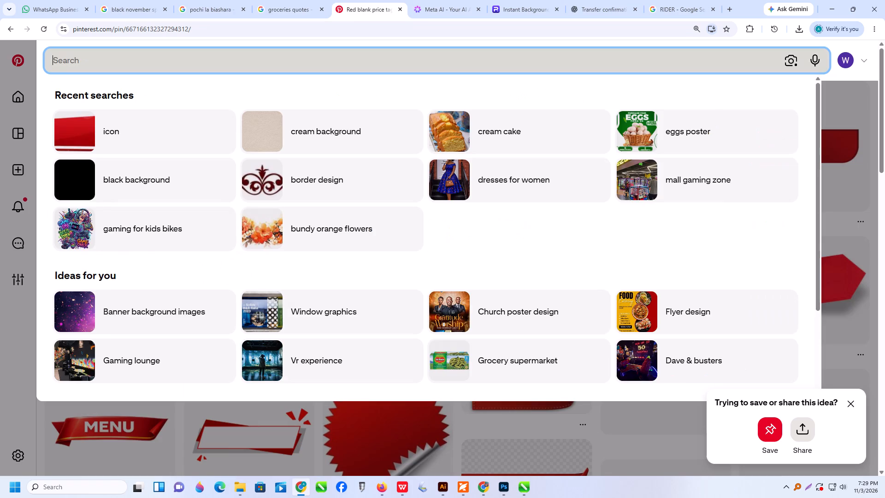
{"action": "key", "text": "BackSpace"}
{"action": "key", "text": "BackSpace"}
{"action": "key", "text": "BackSpace"}
{"action": "type", "text": "orange"}
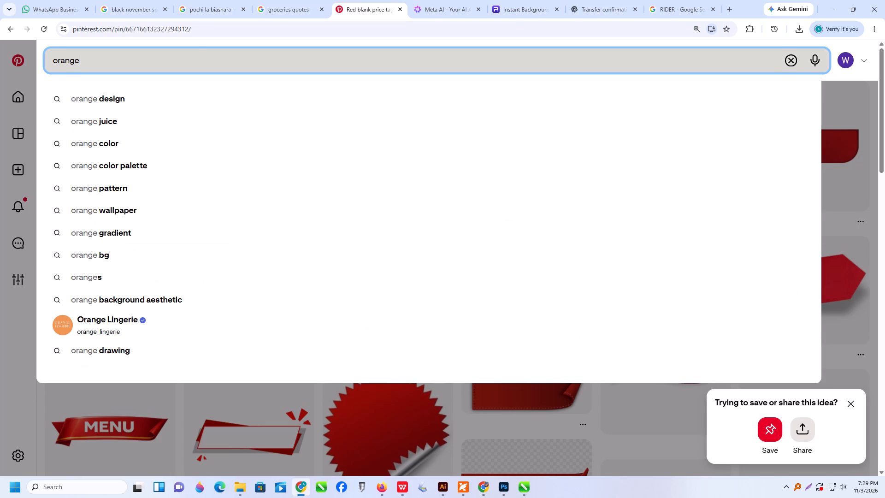
{"action": "key", "text": "space"}
{"action": "type", "text": "bac"}
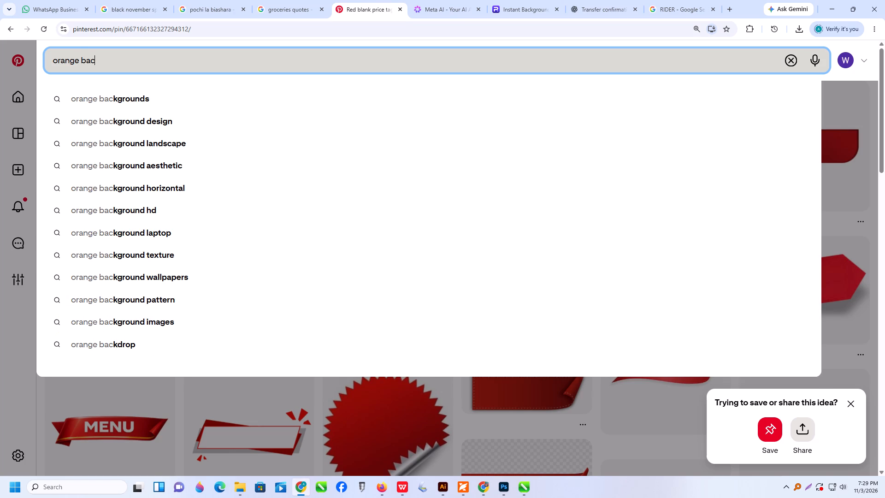
{"action": "key", "text": "k"}
{"action": "left_click", "coordinate": [121, 91]}
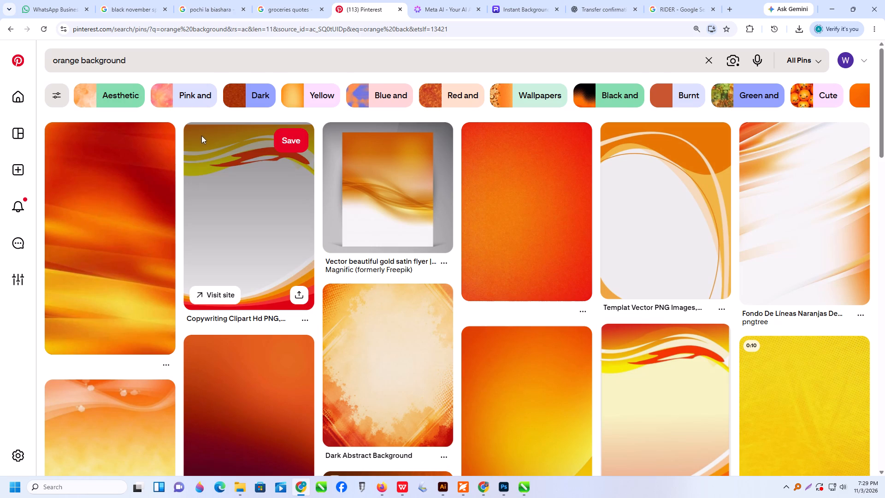
Browse the orange background results for an image that suits the sign.
{"action": "scroll", "coordinate": [208, 141], "scroll_direction": "down", "scroll_amount": 2}
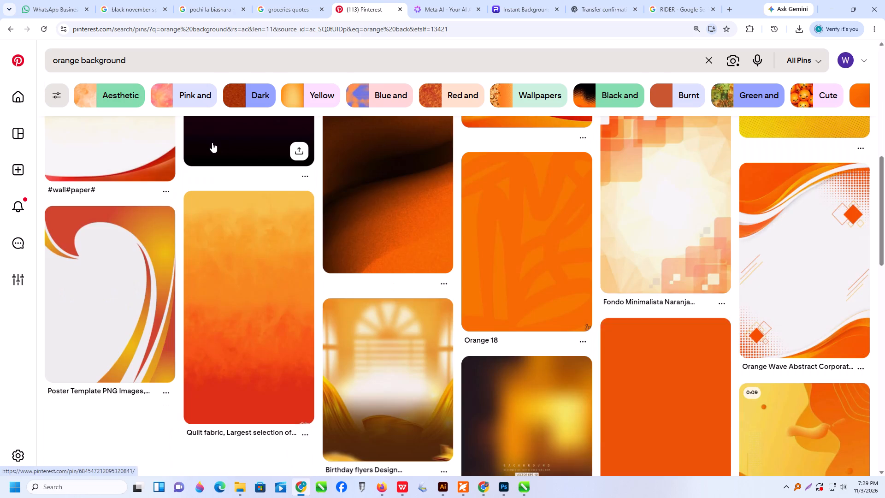
{"action": "scroll", "coordinate": [213, 143], "scroll_direction": "down", "scroll_amount": 3}
{"action": "scroll", "coordinate": [220, 143], "scroll_direction": "up", "scroll_amount": 2}
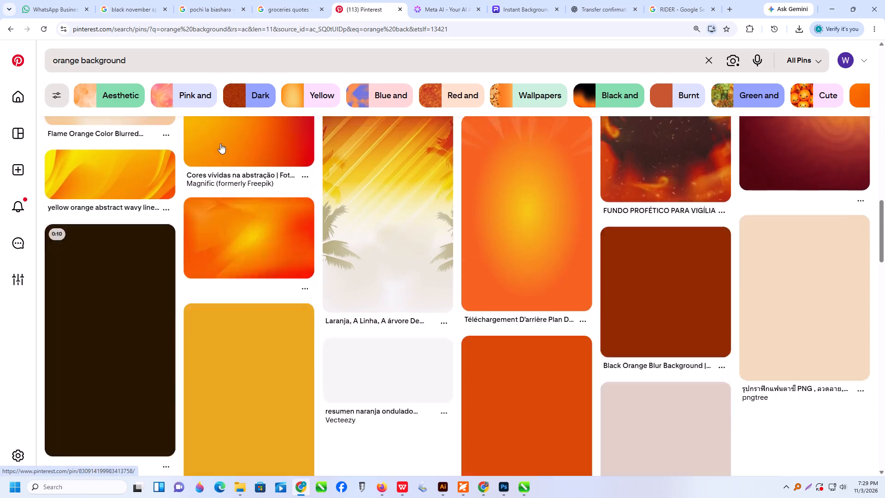
{"action": "scroll", "coordinate": [244, 223], "scroll_direction": "up", "scroll_amount": 1}
{"action": "scroll", "coordinate": [245, 237], "scroll_direction": "down", "scroll_amount": 1}
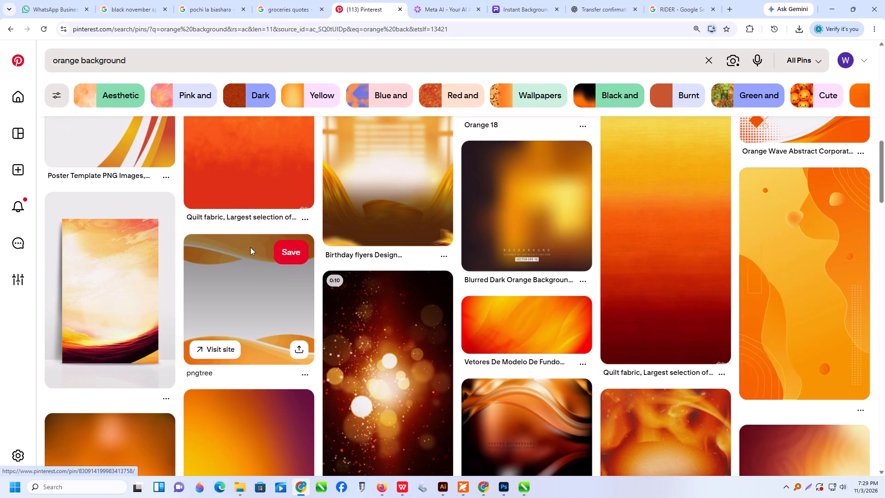
{"action": "scroll", "coordinate": [256, 292], "scroll_direction": "down", "scroll_amount": 2}
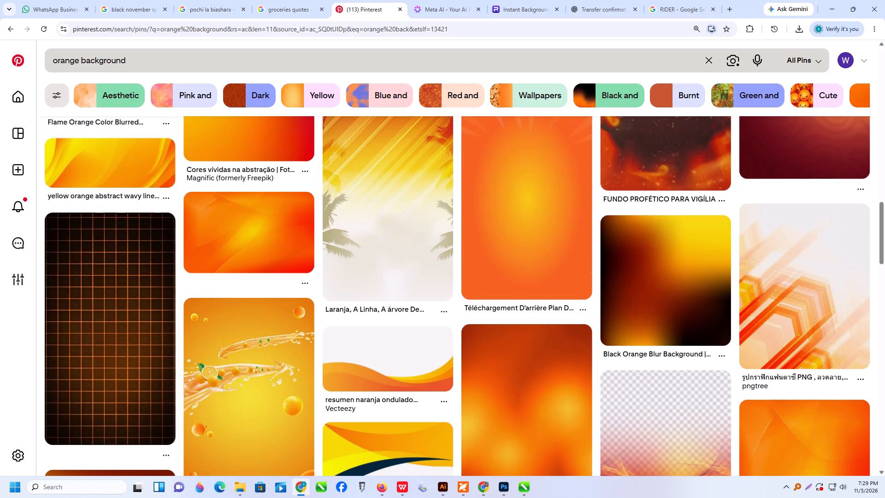
Refine the Pinterest search to "orange doted background".
{"action": "left_click", "coordinate": [83, 60]}
{"action": "left_click", "coordinate": [78, 60]}
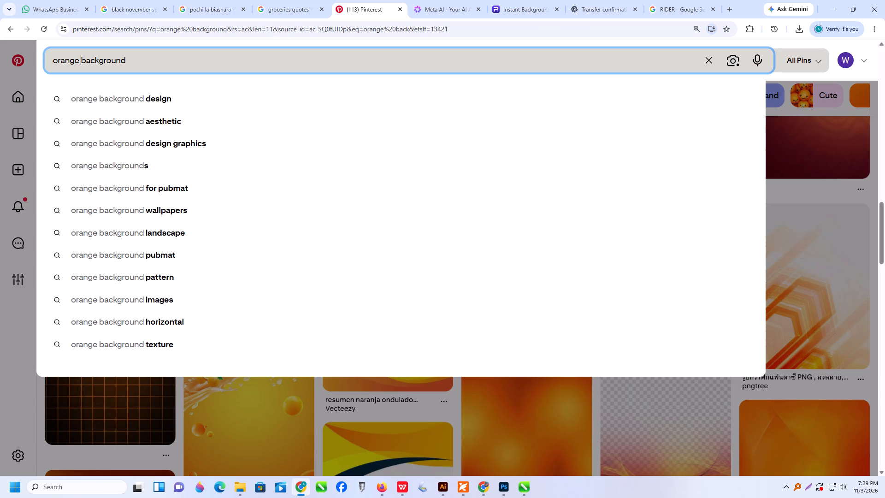
{"action": "key", "text": "space"}
{"action": "type", "text": "dote"}
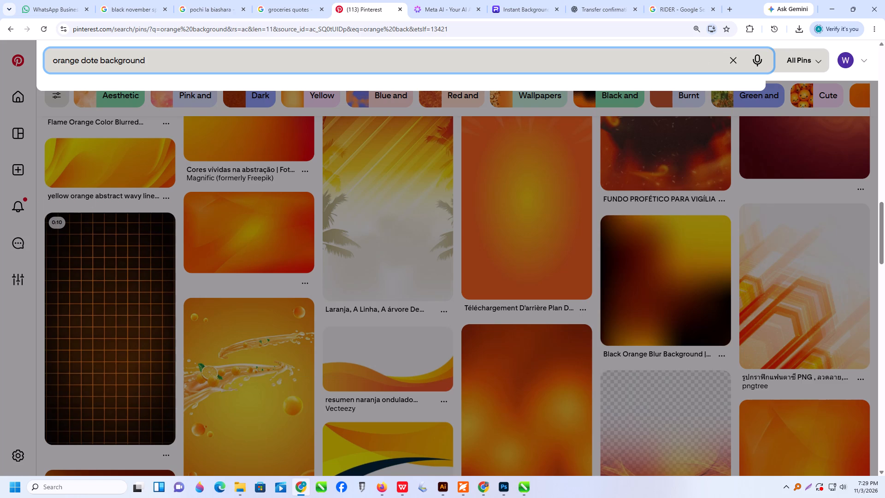
{"action": "type", "text": "d"}
{"action": "key", "text": "space"}
{"action": "key", "text": "Return"}
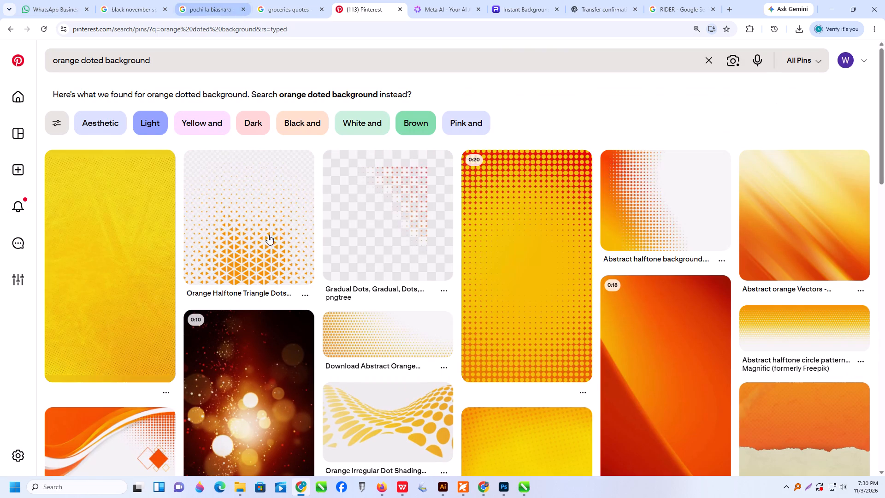
Examine the dotted orange background results for a halftone pattern suitable for the sign.
{"action": "scroll", "coordinate": [217, 252], "scroll_direction": "down", "scroll_amount": 2}
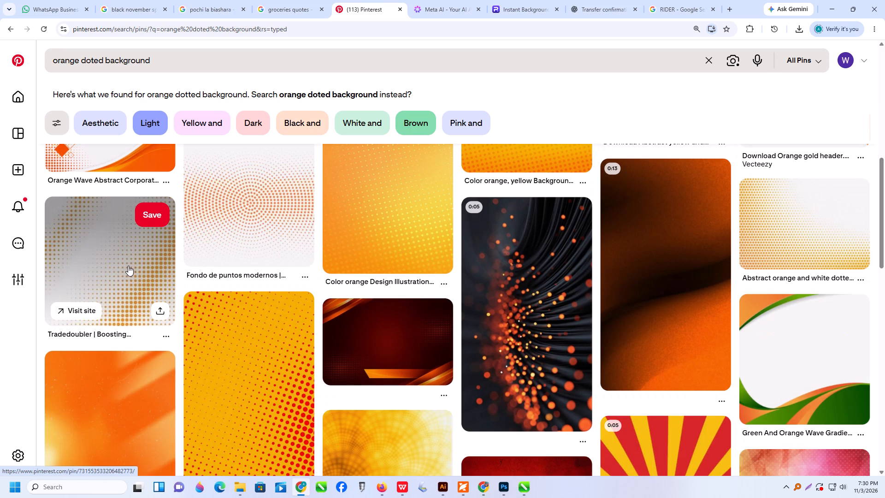
{"action": "scroll", "coordinate": [448, 300], "scroll_direction": "down", "scroll_amount": 3}
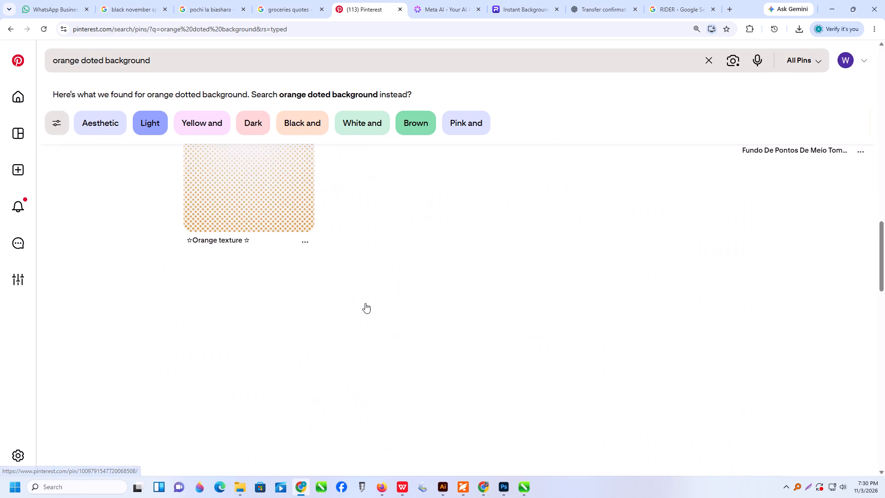
{"action": "scroll", "coordinate": [364, 303], "scroll_direction": "up", "scroll_amount": 1}
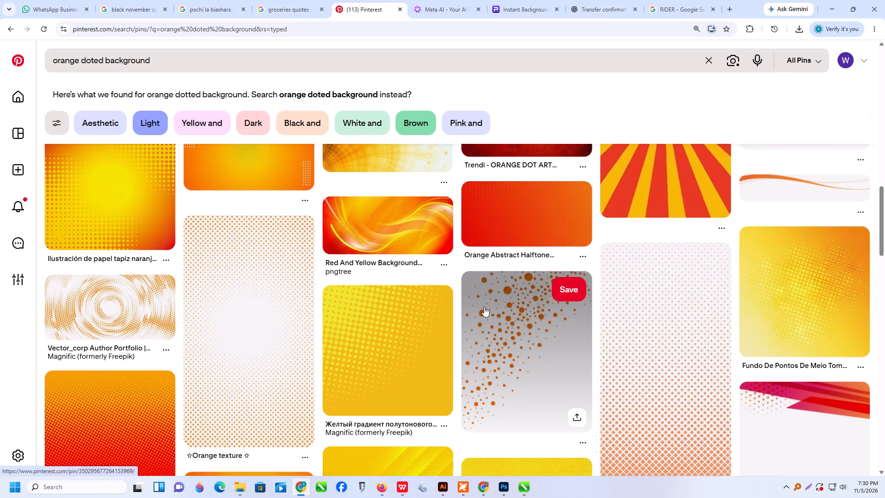
{"action": "scroll", "coordinate": [484, 306], "scroll_direction": "down", "scroll_amount": 1}
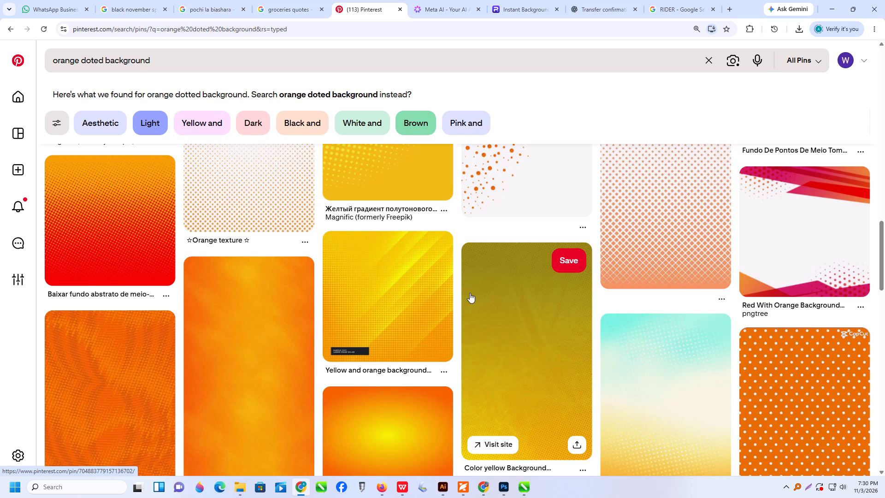
{"action": "scroll", "coordinate": [470, 294], "scroll_direction": "down", "scroll_amount": 4}
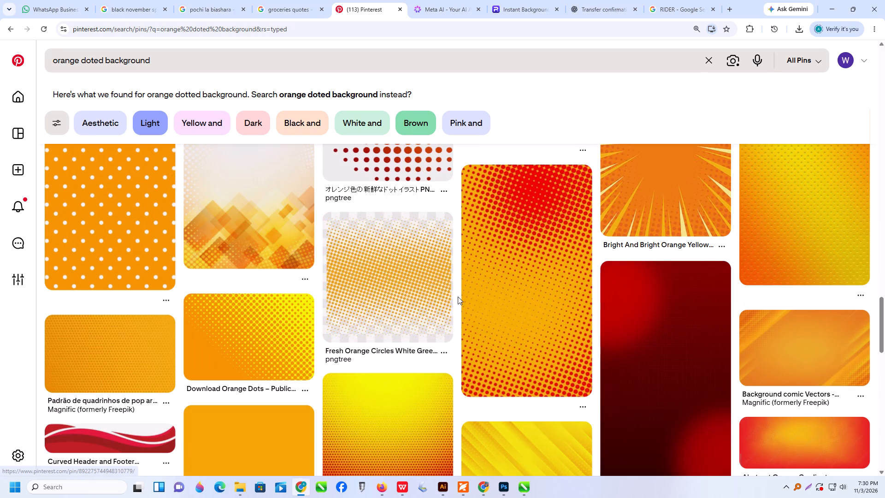
{"action": "scroll", "coordinate": [336, 285], "scroll_direction": "down", "scroll_amount": 1}
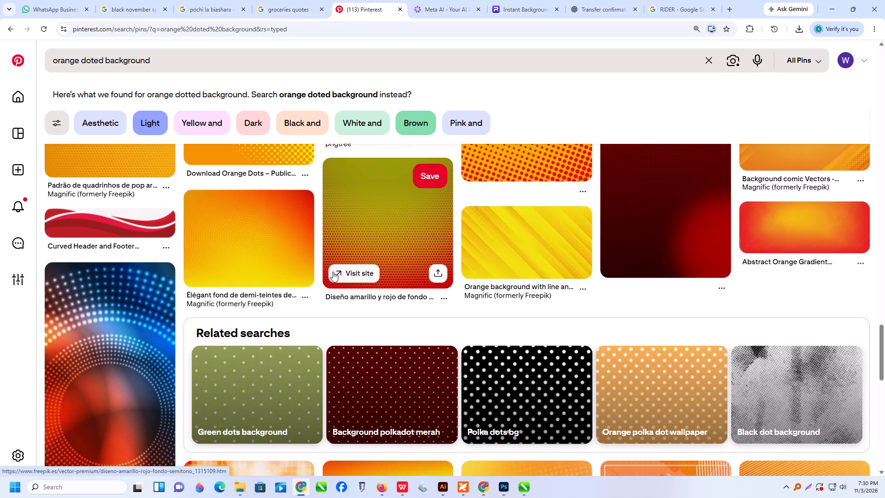
{"action": "scroll", "coordinate": [334, 268], "scroll_direction": "up", "scroll_amount": 2}
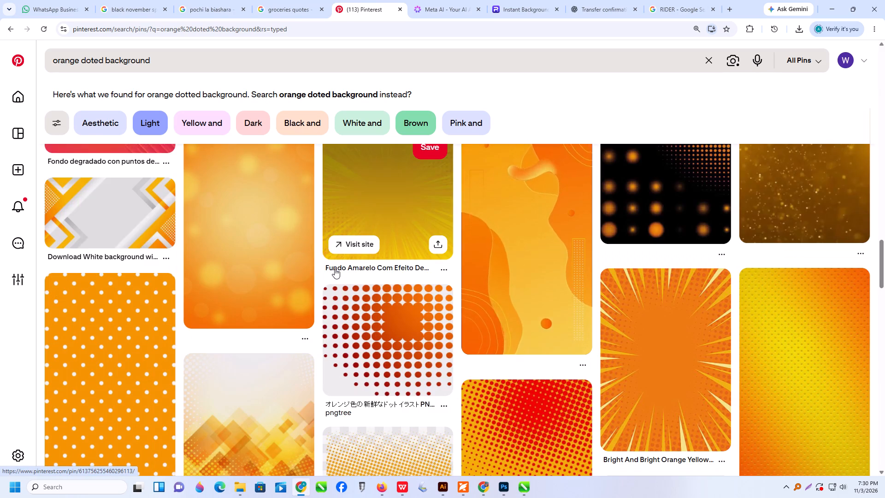
{"action": "scroll", "coordinate": [335, 268], "scroll_direction": "up", "scroll_amount": 5}
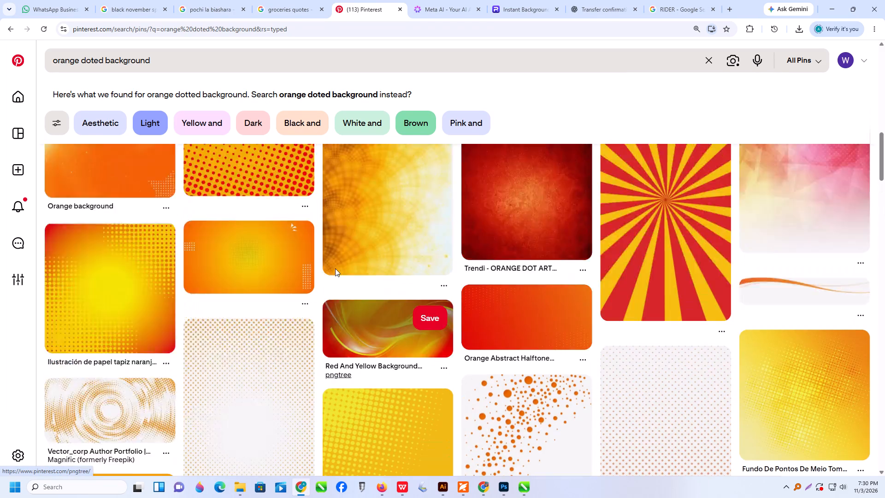
{"action": "scroll", "coordinate": [335, 268], "scroll_direction": "up", "scroll_amount": 3}
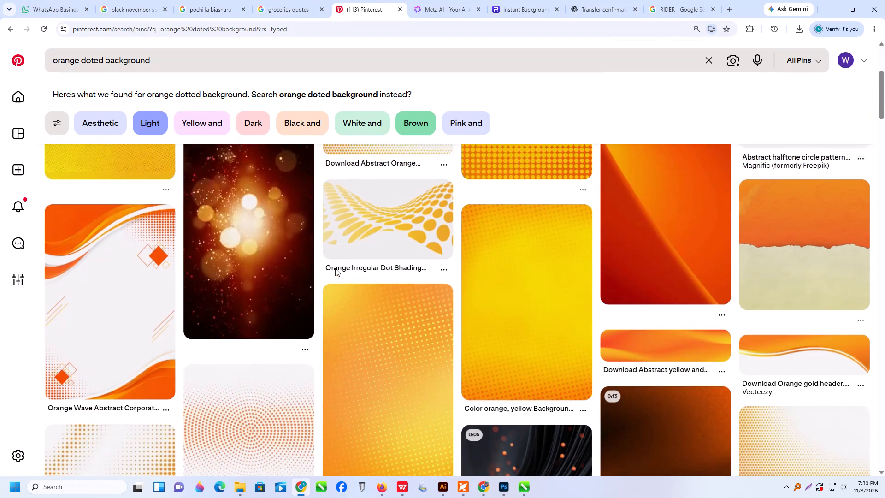
{"action": "scroll", "coordinate": [335, 270], "scroll_direction": "down", "scroll_amount": 1}
{"action": "scroll", "coordinate": [335, 270], "scroll_direction": "up", "scroll_amount": 2}
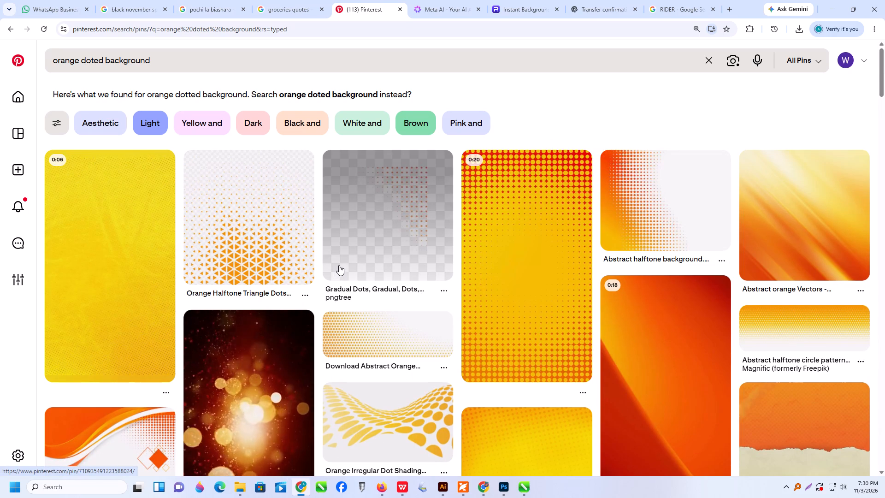
{"action": "scroll", "coordinate": [339, 265], "scroll_direction": "down", "scroll_amount": 2}
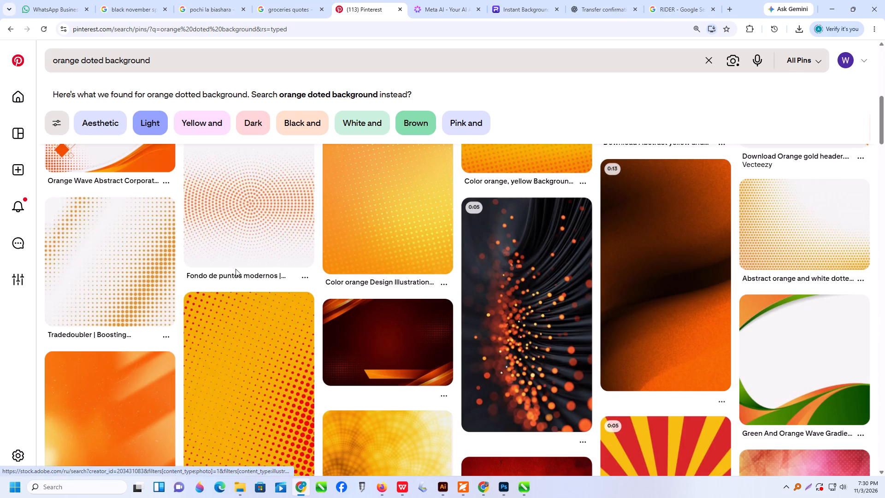
Open the Tradedoubler orange halftone dots pin and look through its related images.
{"action": "left_click", "coordinate": [111, 255]}
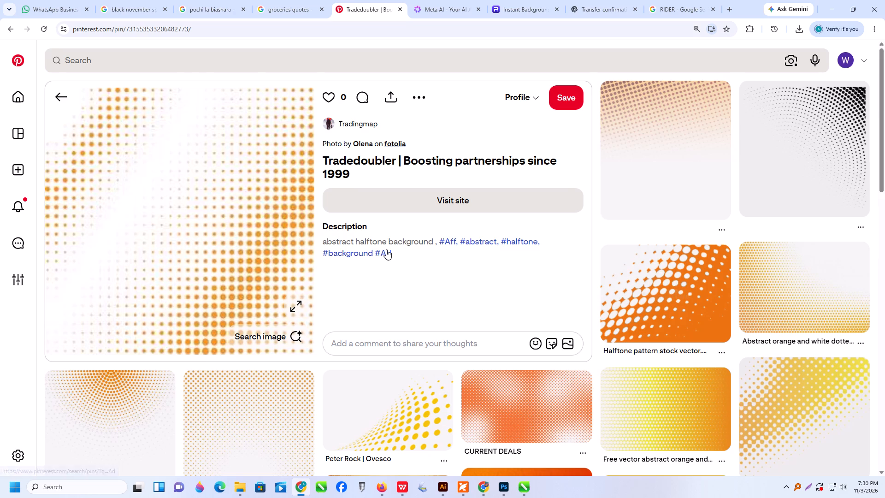
{"action": "scroll", "coordinate": [387, 252], "scroll_direction": "down", "scroll_amount": 2}
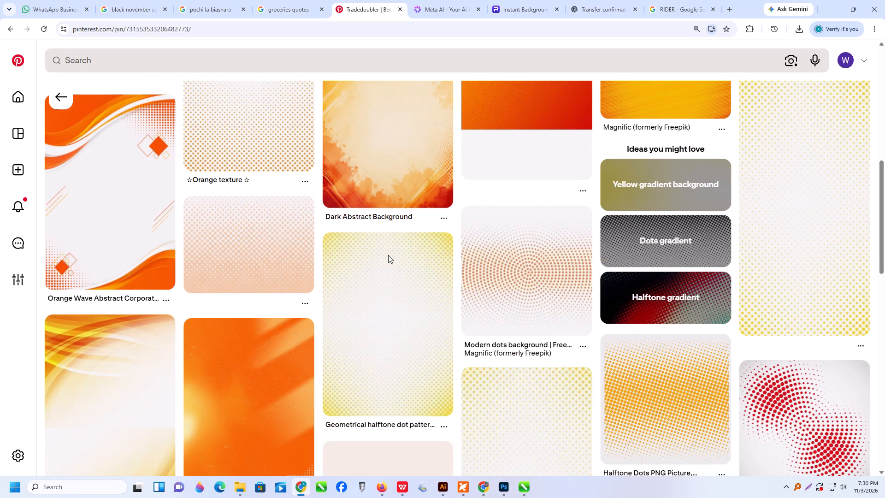
Open the related pin Orange Wave Abstract Corporate Background and copy its image to the clipboard.
{"action": "left_click", "coordinate": [107, 236]}
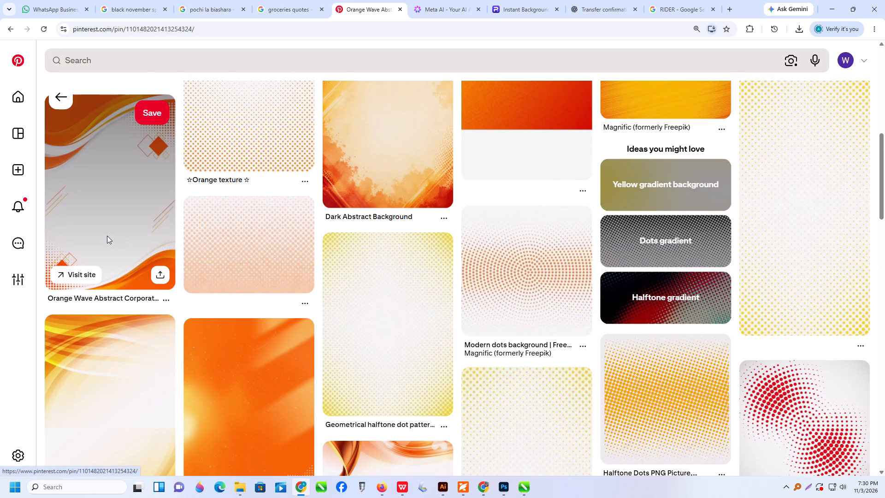
{"action": "right_click", "coordinate": [192, 229]}
{"action": "left_click", "coordinate": [241, 272]}
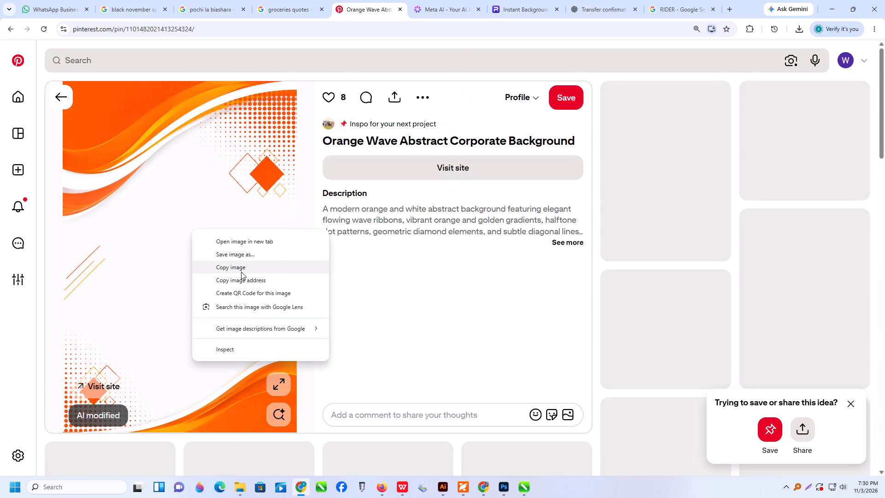
{"action": "scroll", "coordinate": [283, 260], "scroll_direction": "down", "scroll_amount": 1}
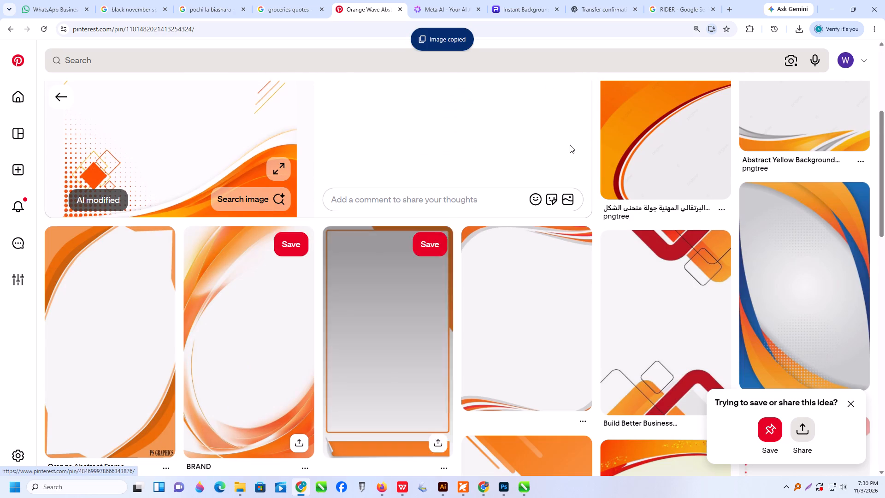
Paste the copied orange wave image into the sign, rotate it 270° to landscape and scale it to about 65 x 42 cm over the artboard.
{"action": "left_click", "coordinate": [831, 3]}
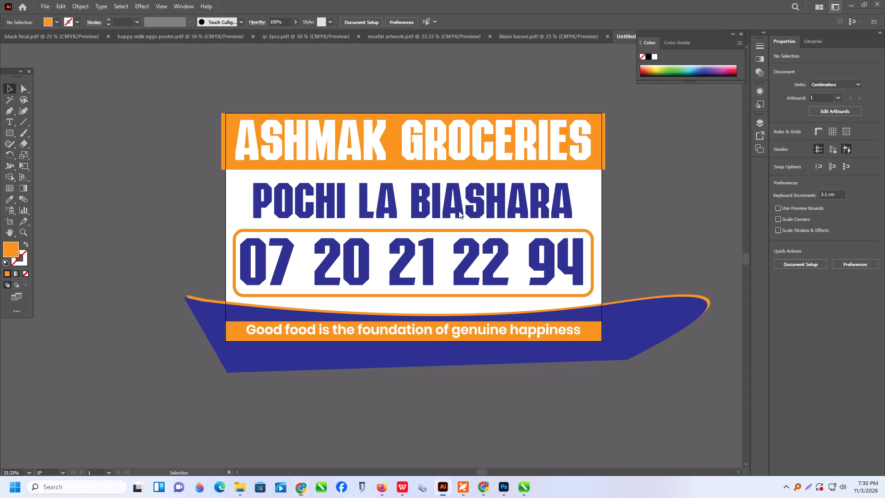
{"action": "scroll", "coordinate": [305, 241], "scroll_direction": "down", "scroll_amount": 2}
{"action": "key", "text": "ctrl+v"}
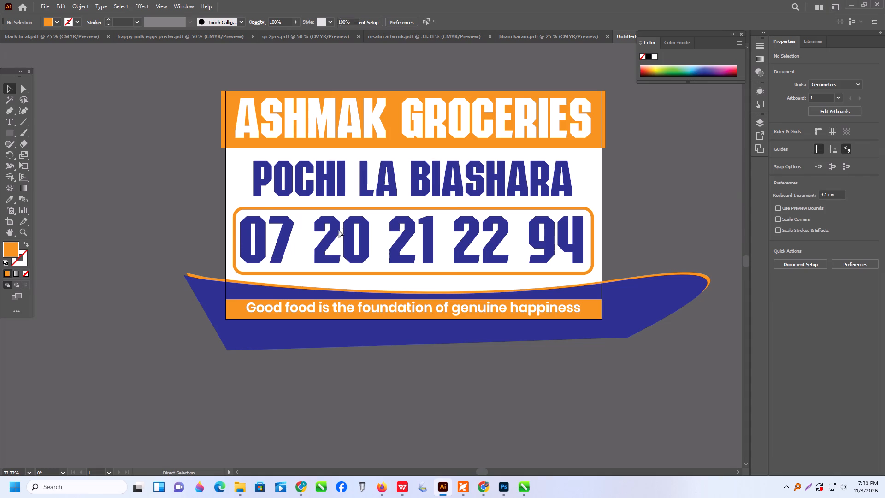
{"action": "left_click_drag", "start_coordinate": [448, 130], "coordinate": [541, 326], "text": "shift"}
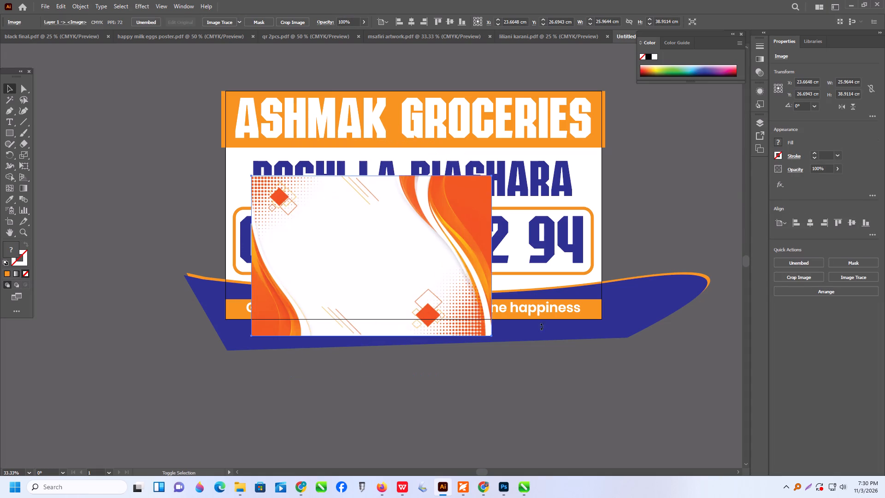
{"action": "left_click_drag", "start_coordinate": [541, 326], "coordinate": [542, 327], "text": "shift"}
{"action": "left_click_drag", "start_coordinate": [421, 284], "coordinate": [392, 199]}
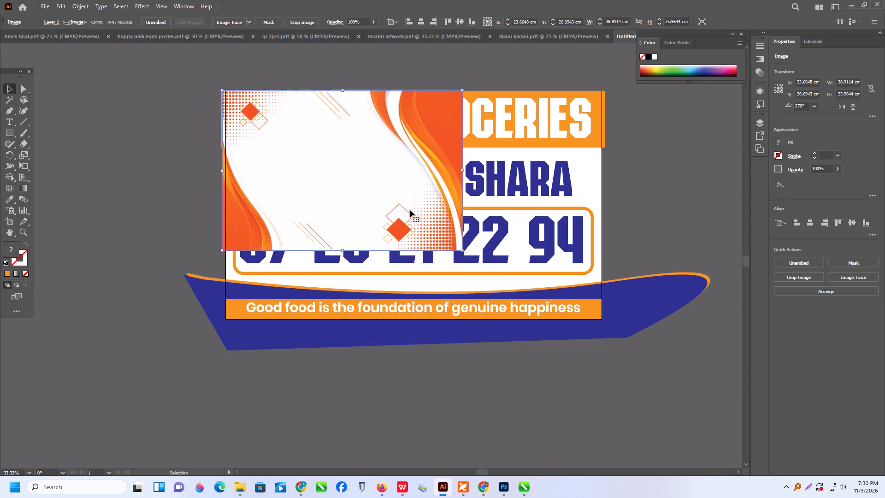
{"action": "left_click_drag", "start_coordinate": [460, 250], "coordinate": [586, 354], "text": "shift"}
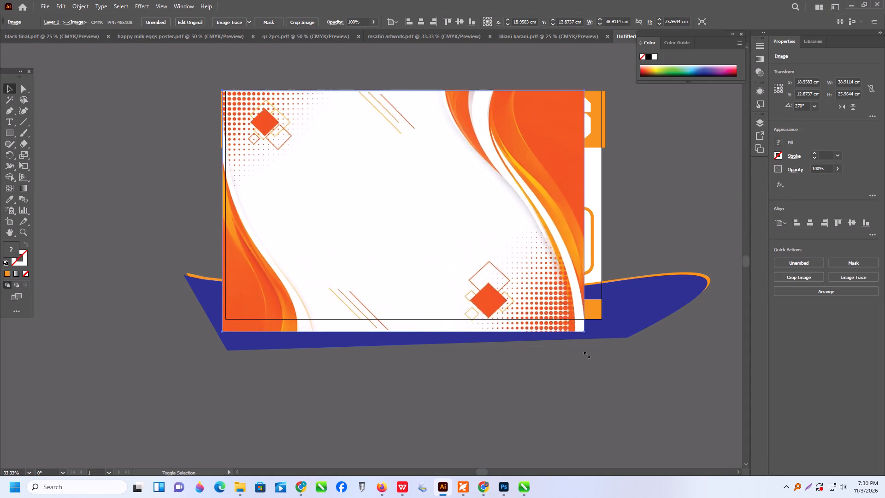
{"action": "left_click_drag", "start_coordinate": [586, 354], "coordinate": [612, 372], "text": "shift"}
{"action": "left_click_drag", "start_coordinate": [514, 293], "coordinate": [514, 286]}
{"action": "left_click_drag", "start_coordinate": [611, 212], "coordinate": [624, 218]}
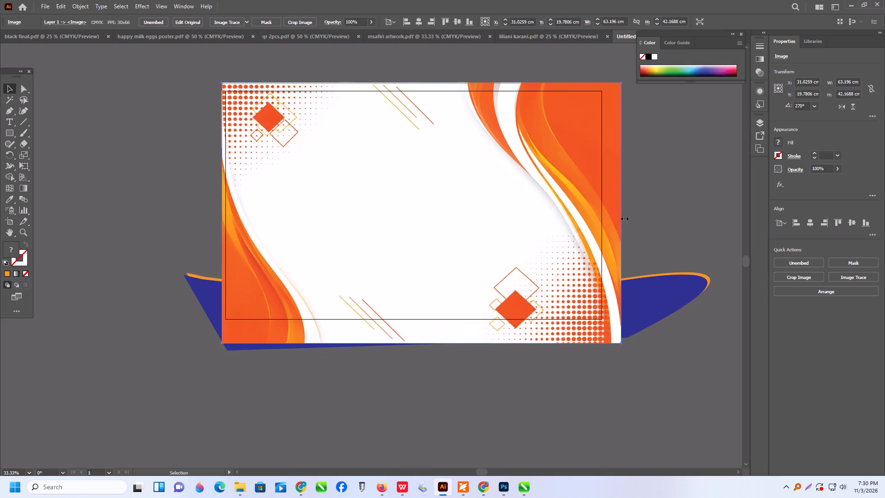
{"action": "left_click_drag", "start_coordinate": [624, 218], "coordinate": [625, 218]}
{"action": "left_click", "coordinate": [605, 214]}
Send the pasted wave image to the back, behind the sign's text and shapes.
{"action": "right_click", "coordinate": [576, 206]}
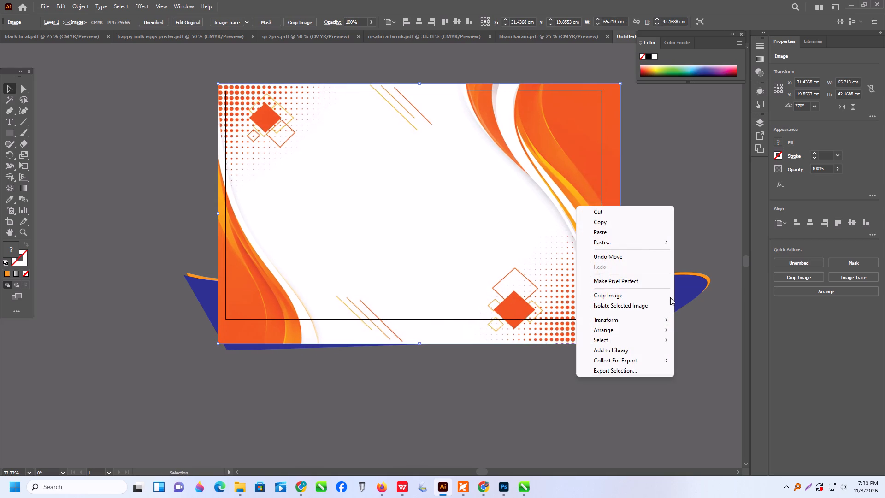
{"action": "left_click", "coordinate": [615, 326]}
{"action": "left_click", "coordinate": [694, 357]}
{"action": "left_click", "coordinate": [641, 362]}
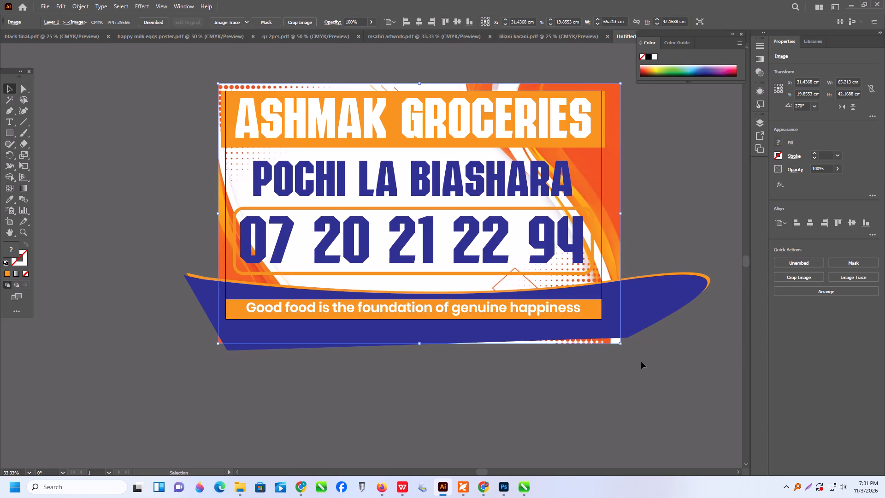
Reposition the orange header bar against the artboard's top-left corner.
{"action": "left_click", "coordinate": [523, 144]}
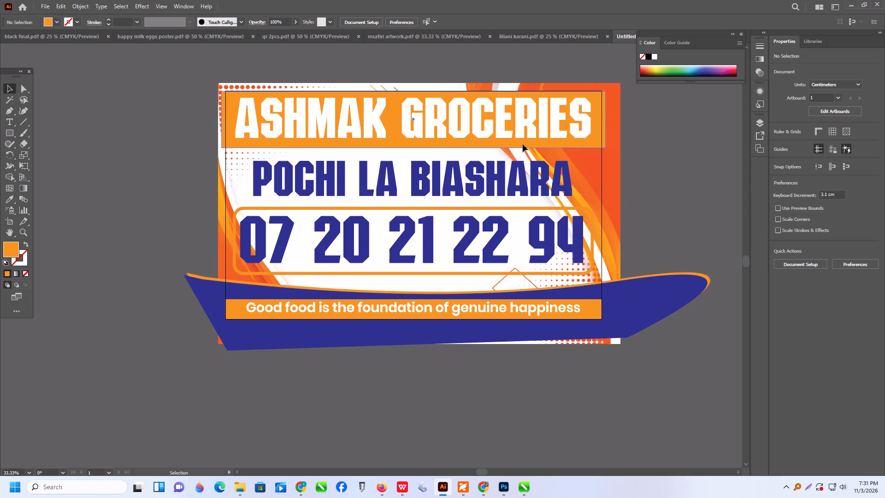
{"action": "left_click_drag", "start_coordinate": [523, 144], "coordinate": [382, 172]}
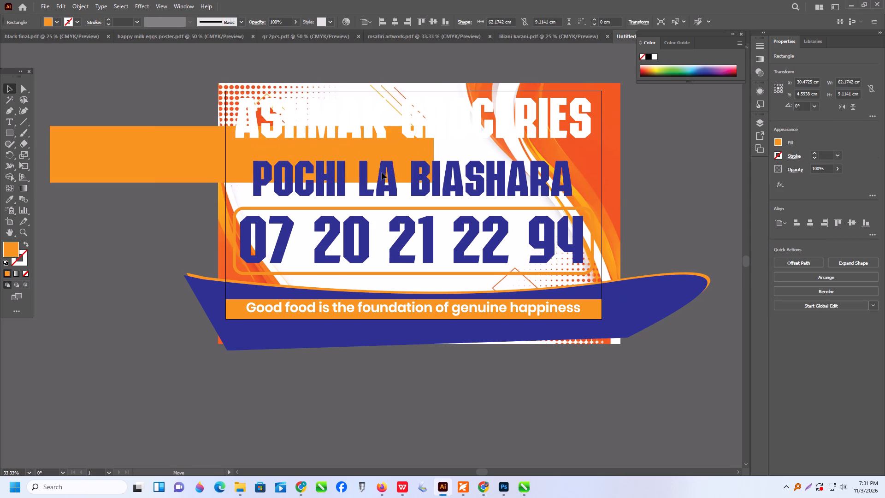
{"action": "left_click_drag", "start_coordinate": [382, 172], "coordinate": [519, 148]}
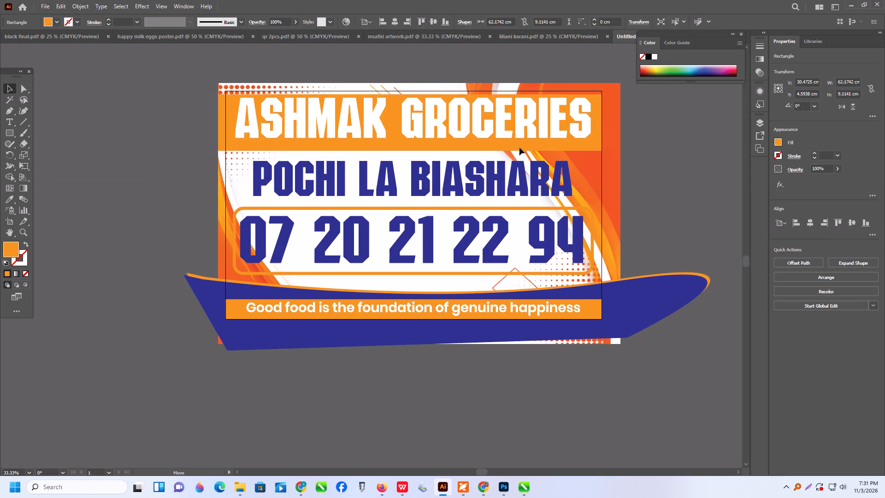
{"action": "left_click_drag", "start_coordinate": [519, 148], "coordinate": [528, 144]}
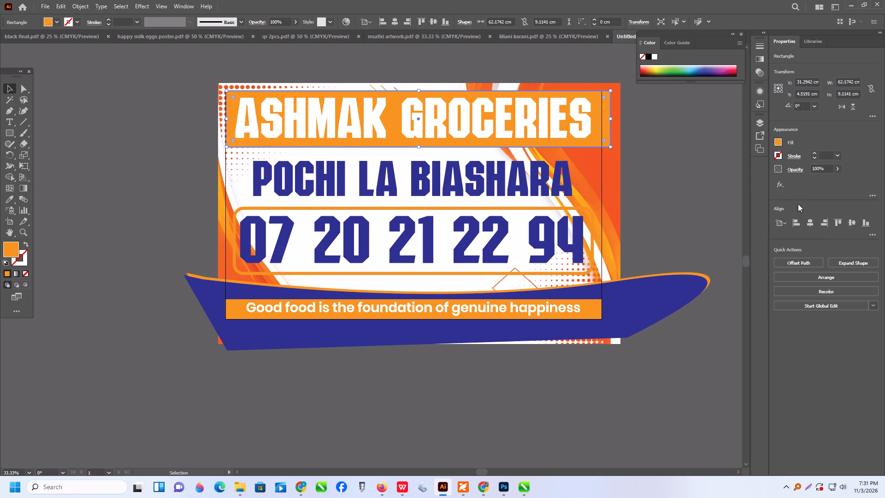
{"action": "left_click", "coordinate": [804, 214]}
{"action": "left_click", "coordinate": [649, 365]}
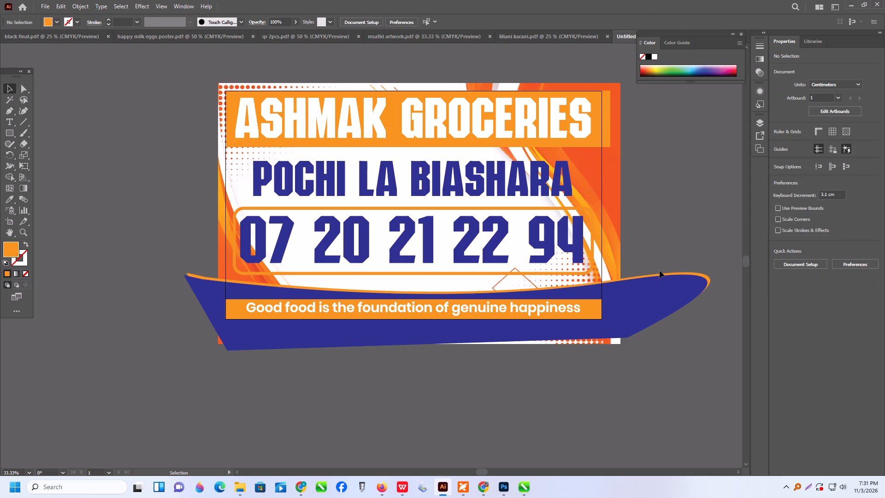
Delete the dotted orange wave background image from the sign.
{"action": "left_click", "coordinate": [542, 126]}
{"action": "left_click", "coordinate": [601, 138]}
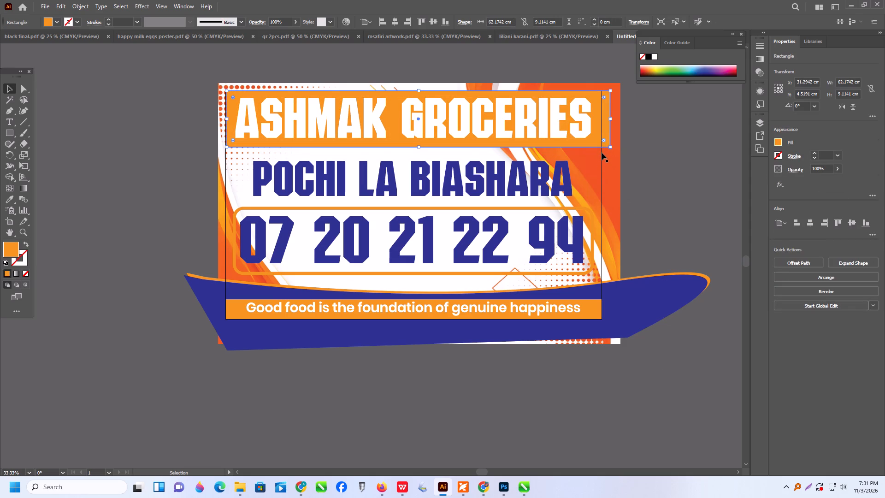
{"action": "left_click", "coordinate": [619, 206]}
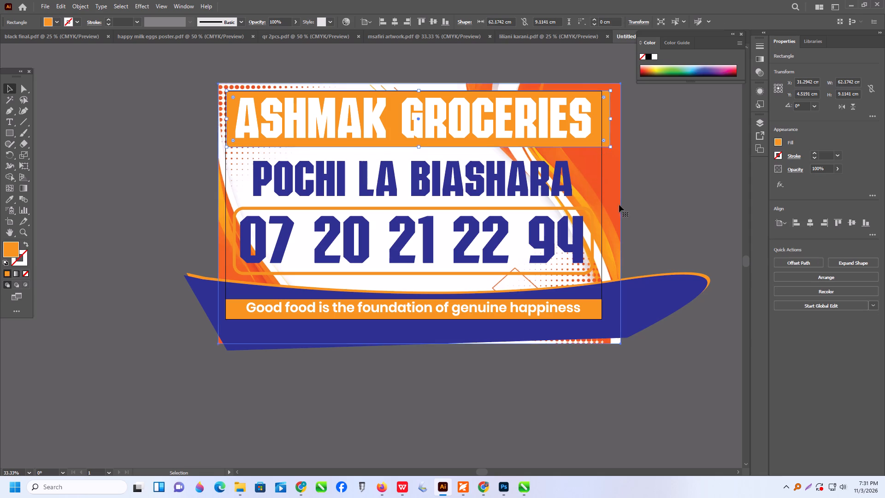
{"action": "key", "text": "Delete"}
Delete the blue curved base and its orange edge at the bottom of the sign.
{"action": "left_click_drag", "start_coordinate": [637, 245], "coordinate": [677, 328]}
{"action": "key", "text": "Delete"}
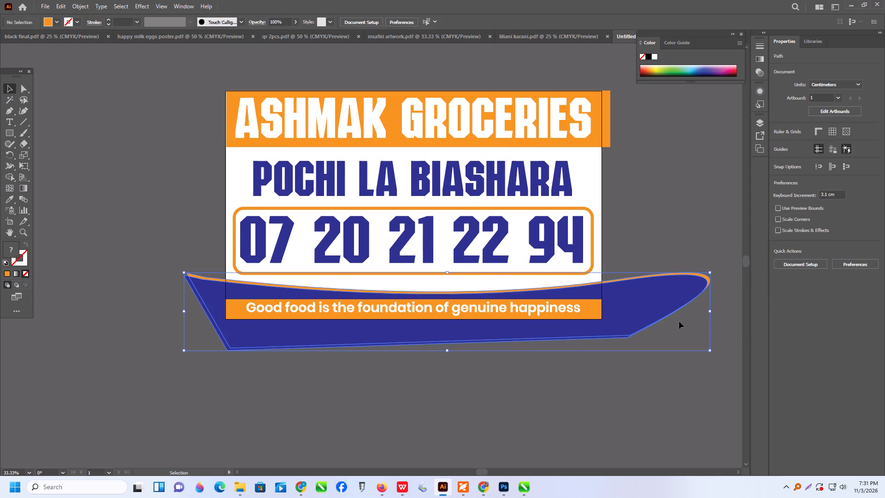
Open the related Pinterest pin with orange and grey waves along its top and bottom edges and copy its image to the clipboard.
{"action": "left_click", "coordinate": [293, 486]}
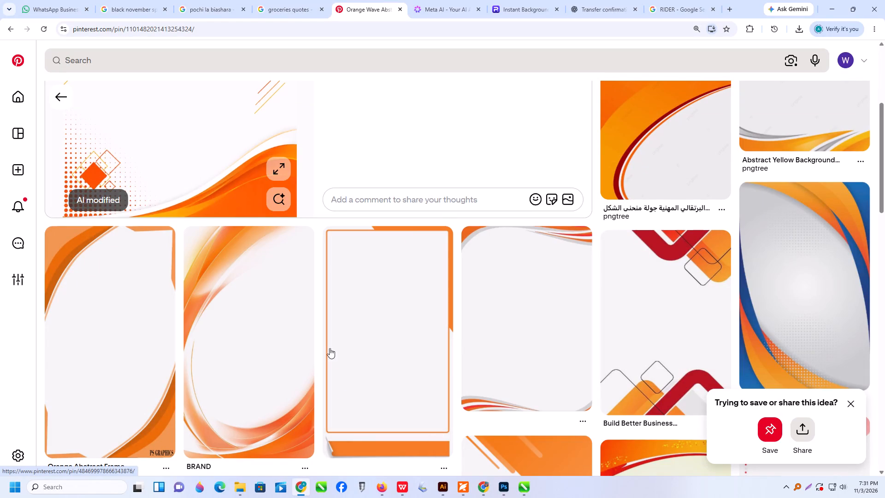
{"action": "left_click", "coordinate": [521, 341]}
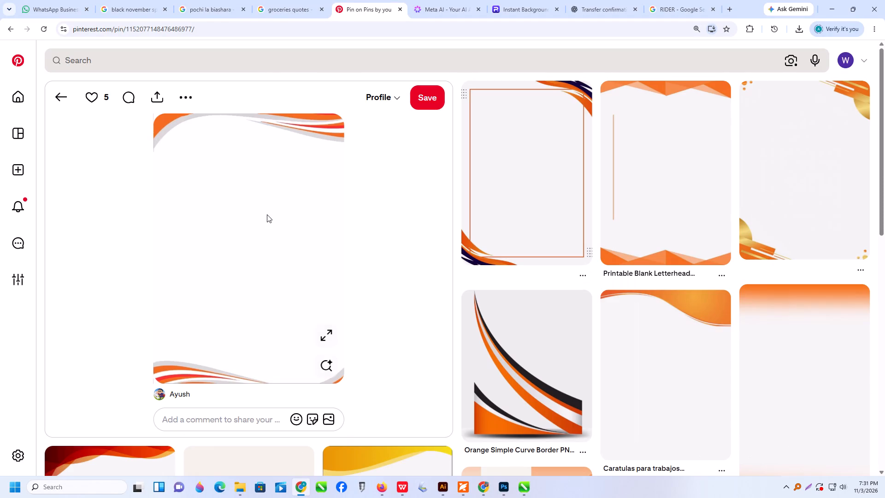
{"action": "scroll", "coordinate": [664, 302], "scroll_direction": "down", "scroll_amount": 1}
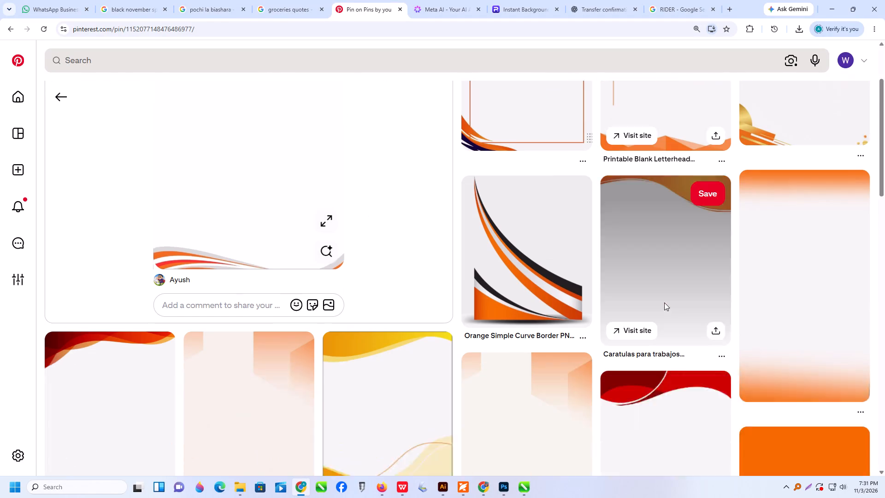
{"action": "scroll", "coordinate": [664, 302], "scroll_direction": "up", "scroll_amount": 1}
{"action": "scroll", "coordinate": [660, 296], "scroll_direction": "down", "scroll_amount": 1}
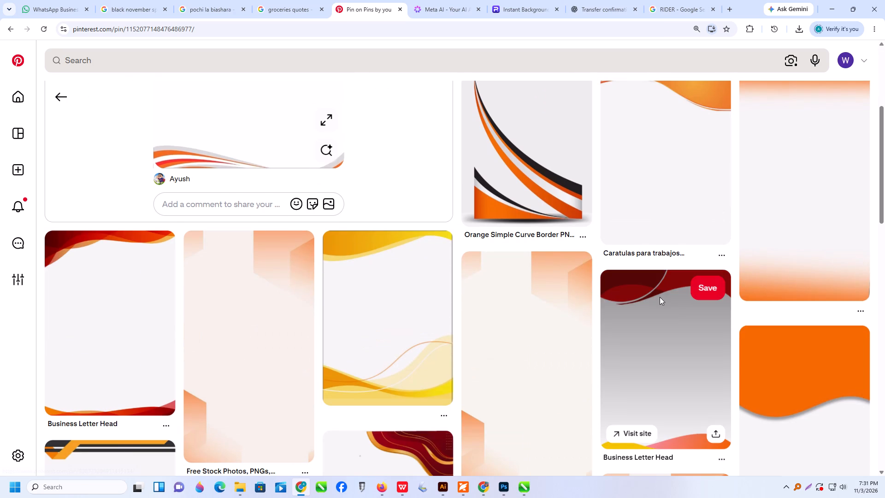
{"action": "scroll", "coordinate": [660, 297], "scroll_direction": "up", "scroll_amount": 3}
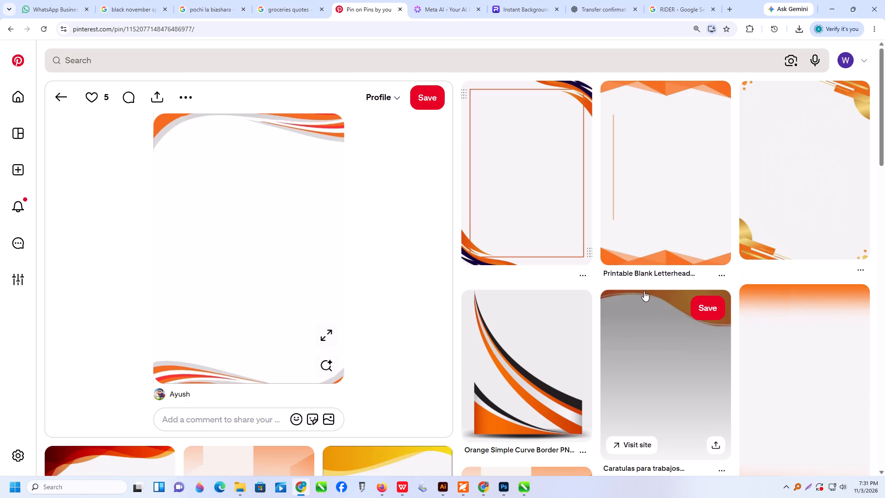
{"action": "right_click", "coordinate": [230, 219]}
{"action": "left_click", "coordinate": [280, 261]}
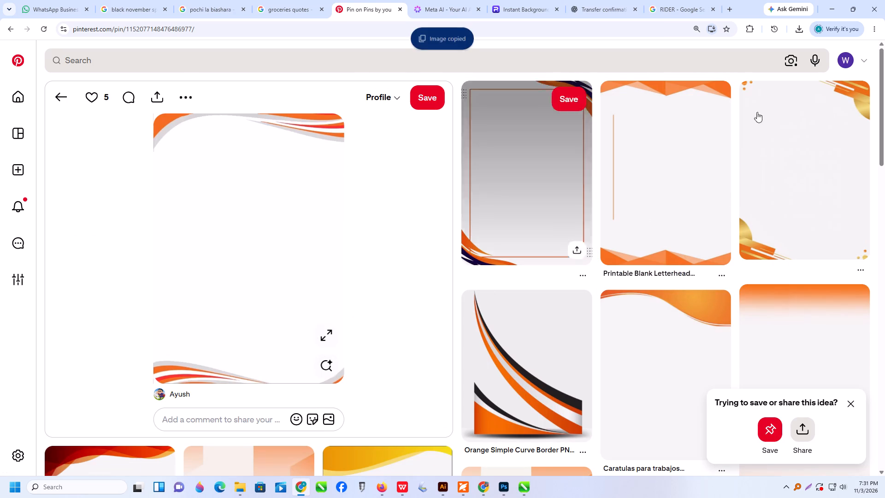
Paste the image into the sign, rotate it 270°, align it to the artboard's top-left corner and scale it to about 62 x 38 cm.
{"action": "left_click", "coordinate": [822, 14]}
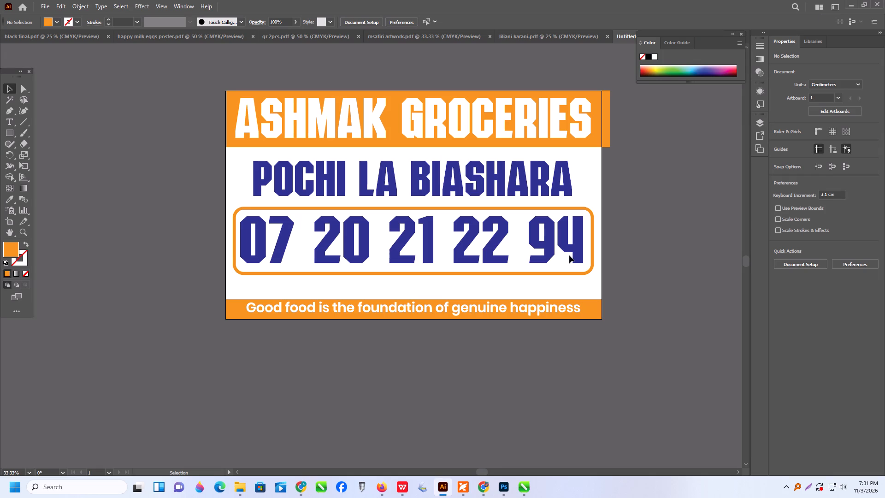
{"action": "key", "text": "ctrl+v"}
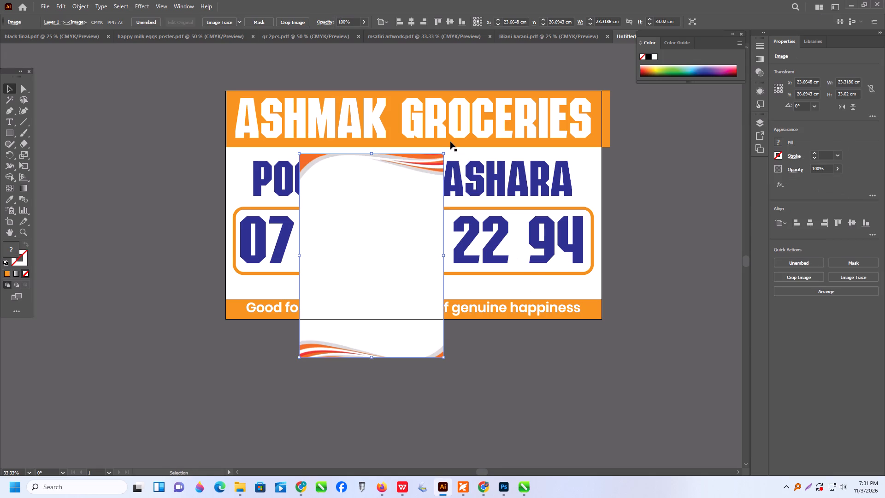
{"action": "left_click_drag", "start_coordinate": [445, 148], "coordinate": [590, 321], "text": "shift"}
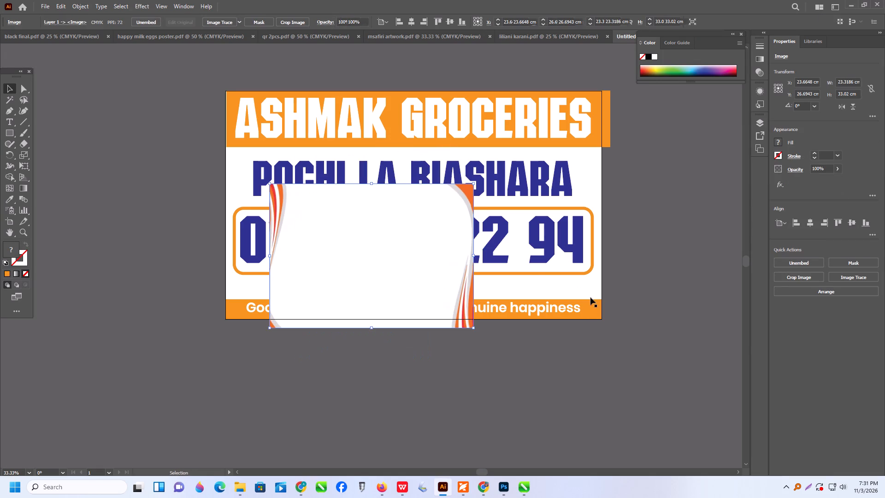
{"action": "left_click", "coordinate": [792, 221]}
{"action": "left_click", "coordinate": [841, 223]}
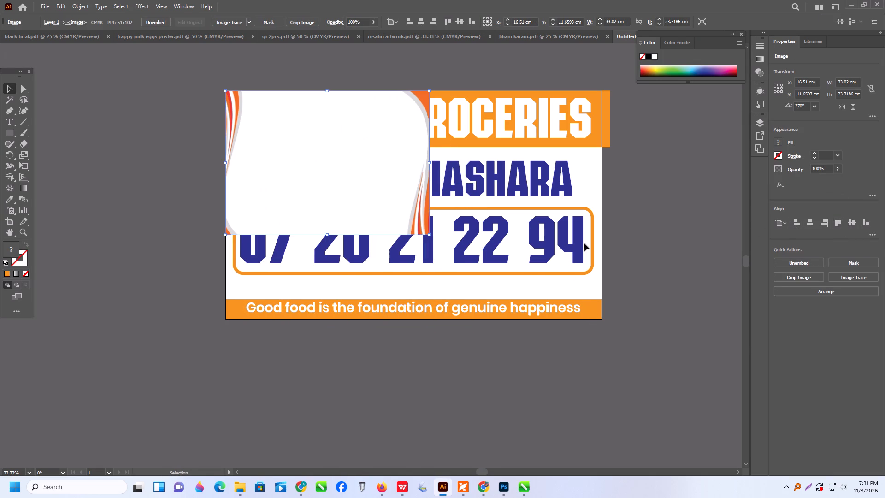
{"action": "left_click_drag", "start_coordinate": [427, 236], "coordinate": [559, 343], "text": "shift"}
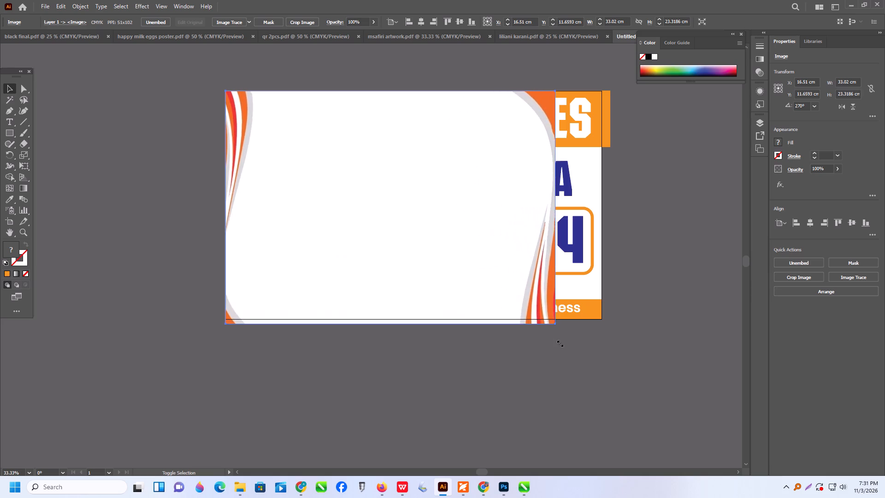
{"action": "left_click_drag", "start_coordinate": [559, 343], "coordinate": [618, 362], "text": "shift"}
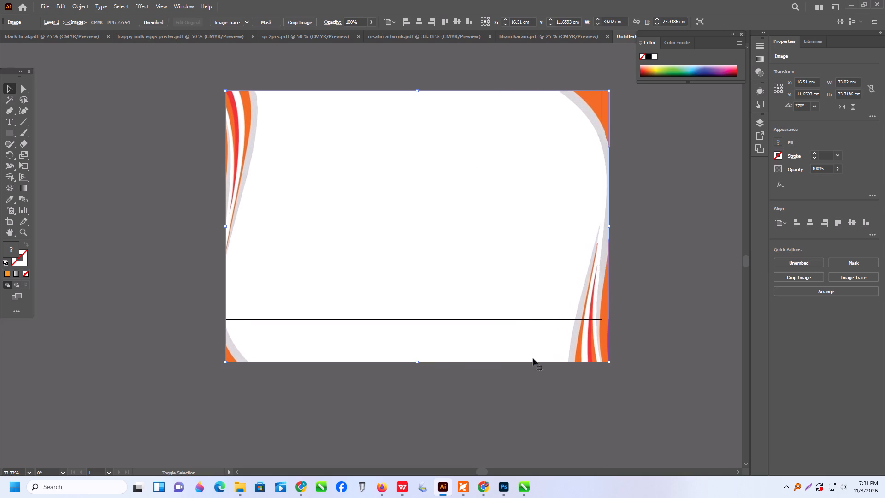
{"action": "left_click_drag", "start_coordinate": [417, 363], "coordinate": [415, 331]}
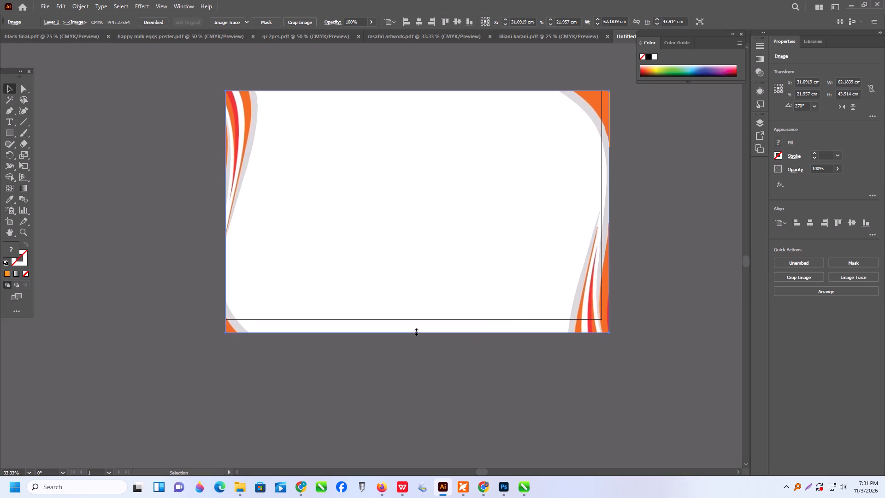
{"action": "left_click_drag", "start_coordinate": [415, 331], "coordinate": [416, 324]}
Send the orange and grey wave image to the back, behind all sign elements.
{"action": "right_click", "coordinate": [451, 229]}
{"action": "left_click", "coordinate": [485, 356]}
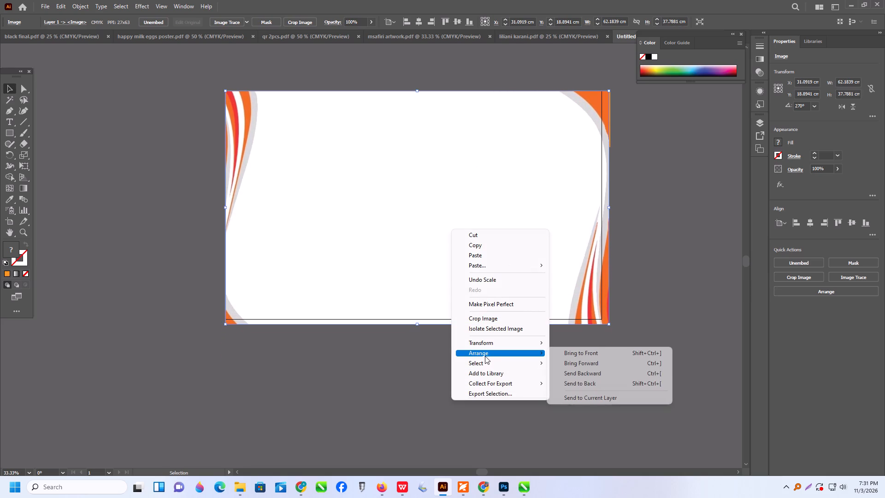
{"action": "left_click", "coordinate": [574, 386]}
{"action": "left_click", "coordinate": [620, 373]}
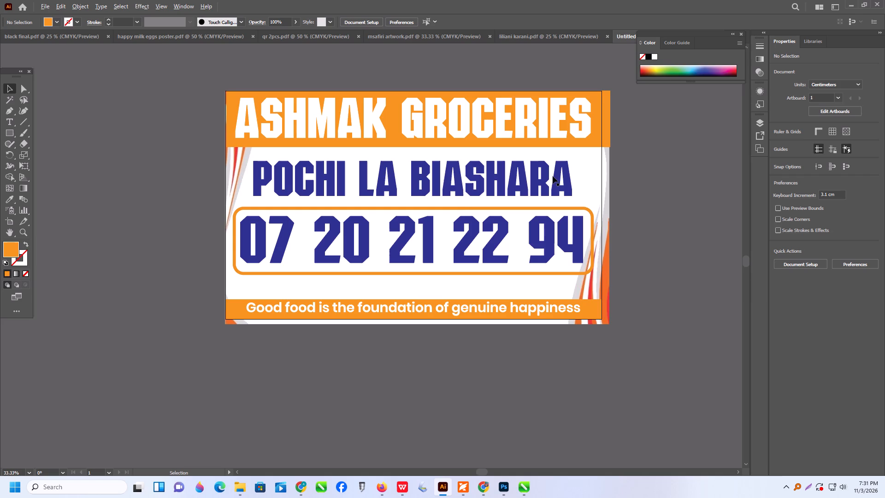
Move the orange header bar off the sign, to just above the artboard.
{"action": "left_click_drag", "start_coordinate": [593, 130], "coordinate": [586, 61]}
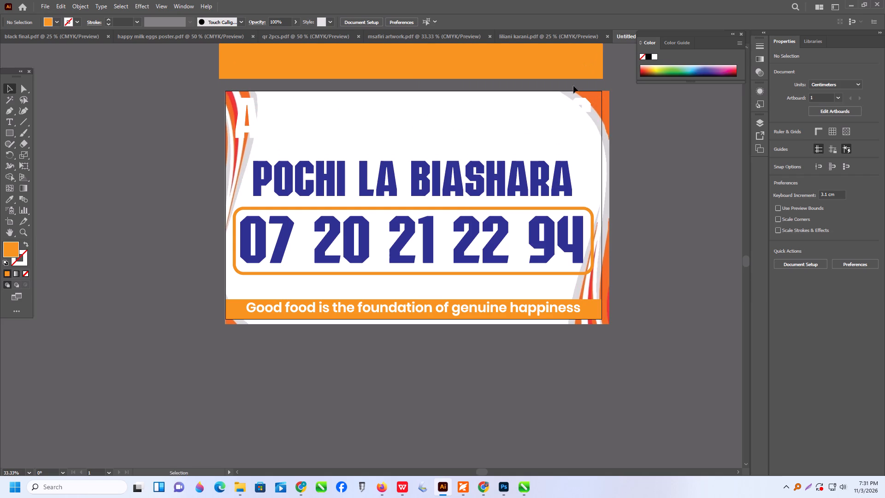
Change the fill of the ASHMAK GROCERIES title from the swatches to the same dark blue as the payment text.
{"action": "left_click", "coordinate": [500, 125]}
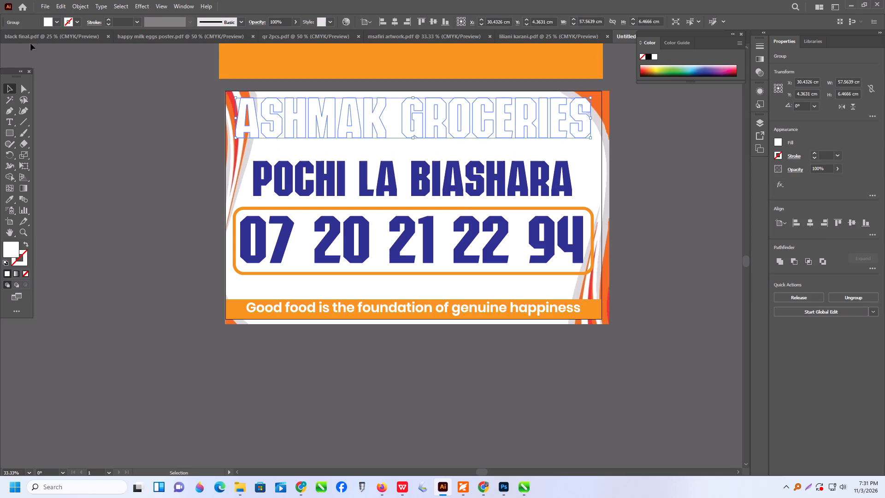
{"action": "double_click", "coordinate": [57, 23]}
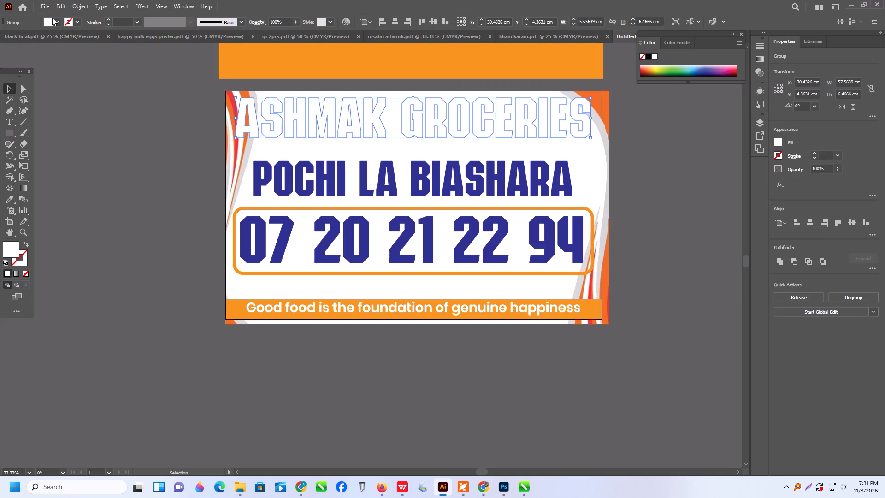
{"action": "left_click", "coordinate": [52, 18]}
{"action": "left_click", "coordinate": [55, 38]}
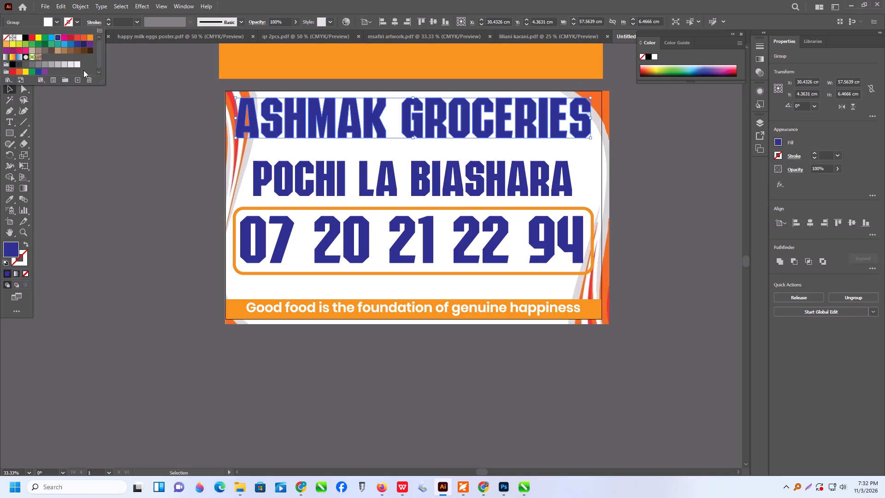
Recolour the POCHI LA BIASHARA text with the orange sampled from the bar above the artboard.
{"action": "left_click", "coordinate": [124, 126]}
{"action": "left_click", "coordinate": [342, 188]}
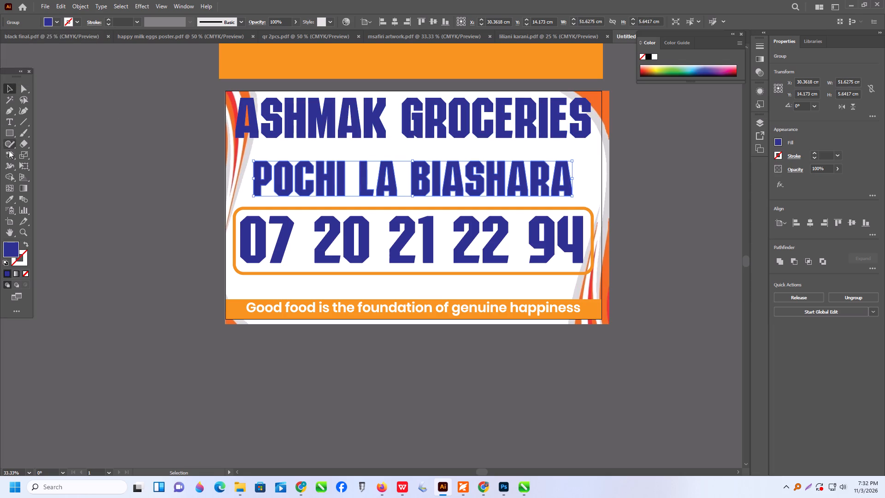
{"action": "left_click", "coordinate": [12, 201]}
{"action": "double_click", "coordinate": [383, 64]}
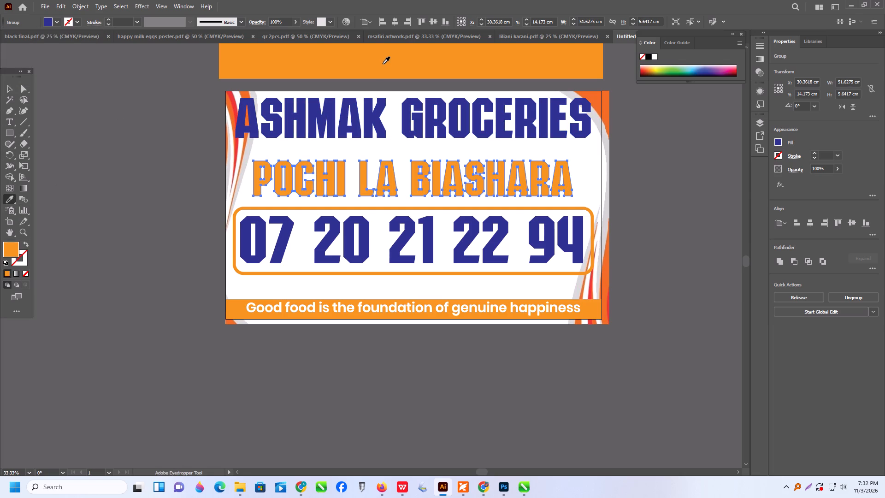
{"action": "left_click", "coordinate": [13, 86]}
Shrink the ASHMAK GROCERIES title to about 46 x 5.2 cm and place it near the artboard's top, clear of the corner waves.
{"action": "left_click", "coordinate": [279, 132]}
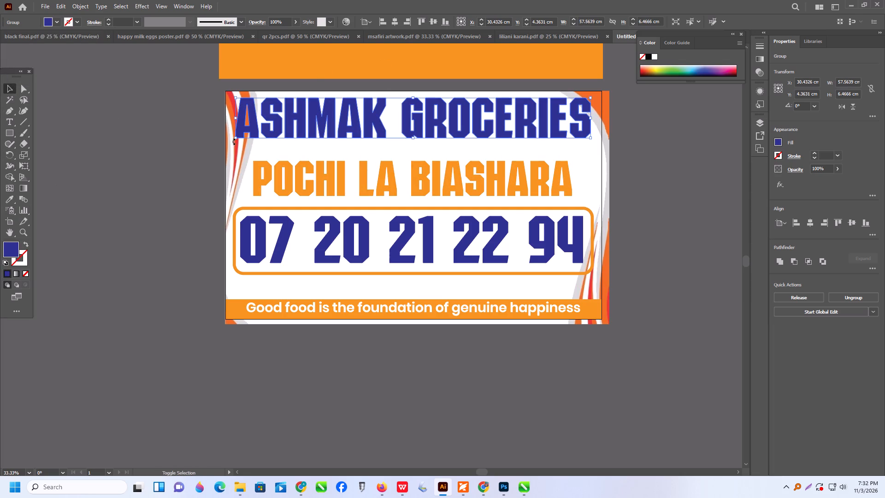
{"action": "left_click_drag", "start_coordinate": [236, 140], "coordinate": [265, 147], "text": "shift"}
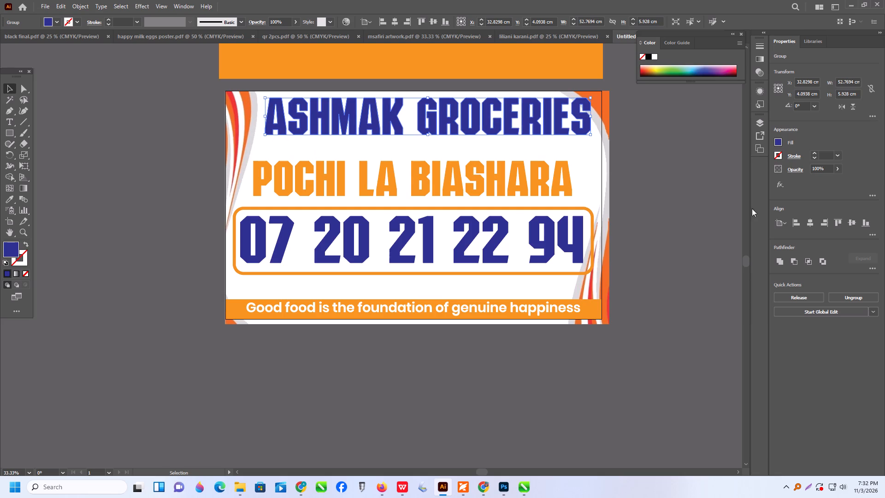
{"action": "left_click", "coordinate": [811, 225]}
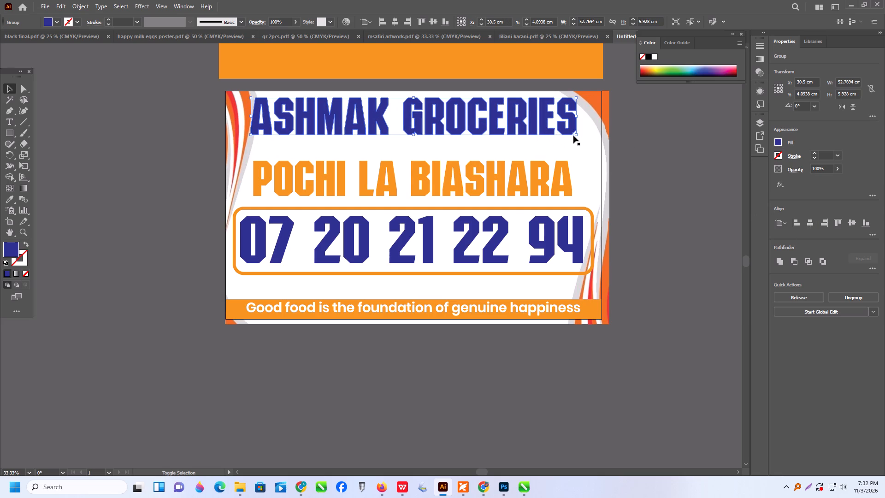
{"action": "left_click_drag", "start_coordinate": [575, 135], "coordinate": [534, 133], "text": "shift"}
{"action": "left_click_drag", "start_coordinate": [459, 119], "coordinate": [459, 120]}
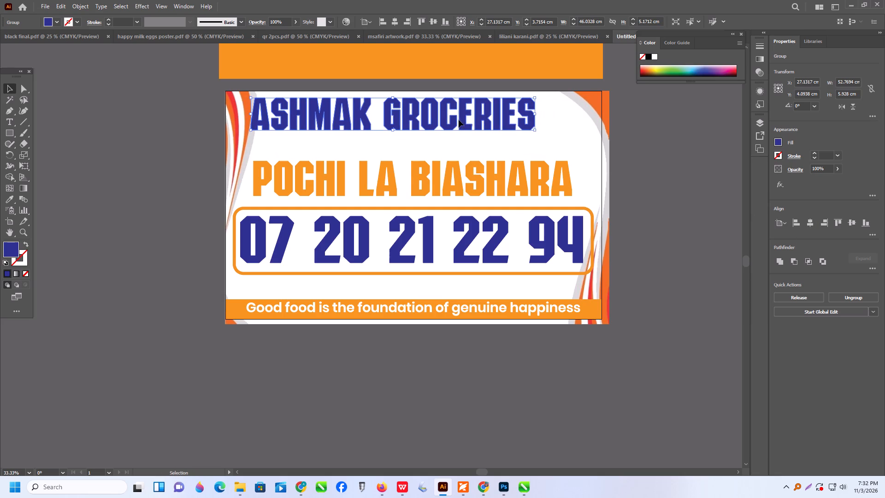
{"action": "left_click_drag", "start_coordinate": [459, 120], "coordinate": [467, 124]}
Delete the orange and grey wave background image from the sign.
{"action": "left_click", "coordinate": [605, 109]}
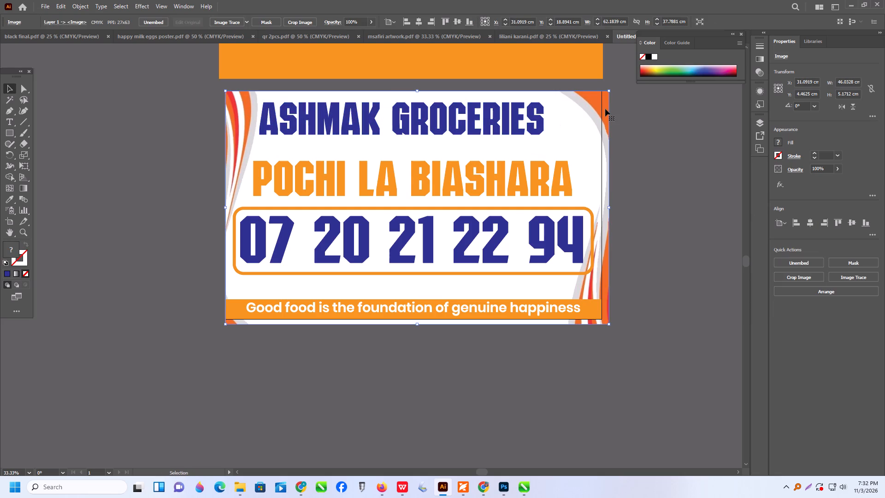
{"action": "key", "text": "Delete"}
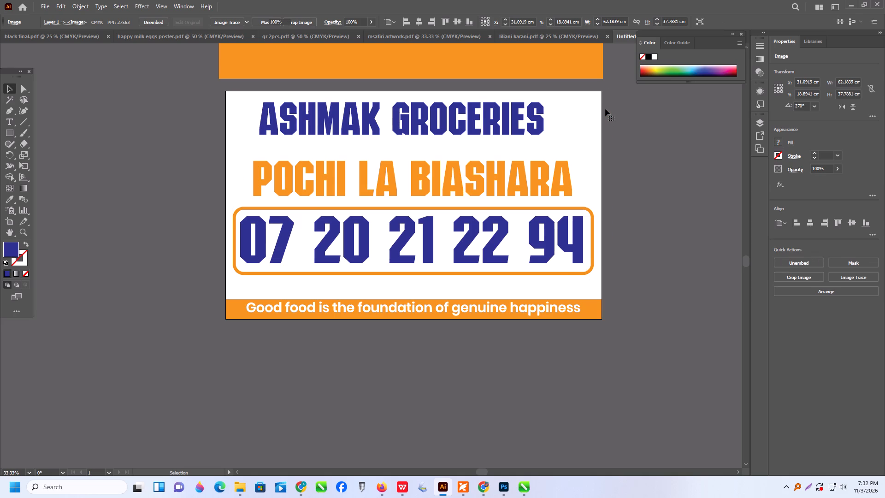
Align the orange header bar with the artboard's top edge so it sits behind the title.
{"action": "scroll", "coordinate": [394, 24], "scroll_direction": "up", "scroll_amount": 3}
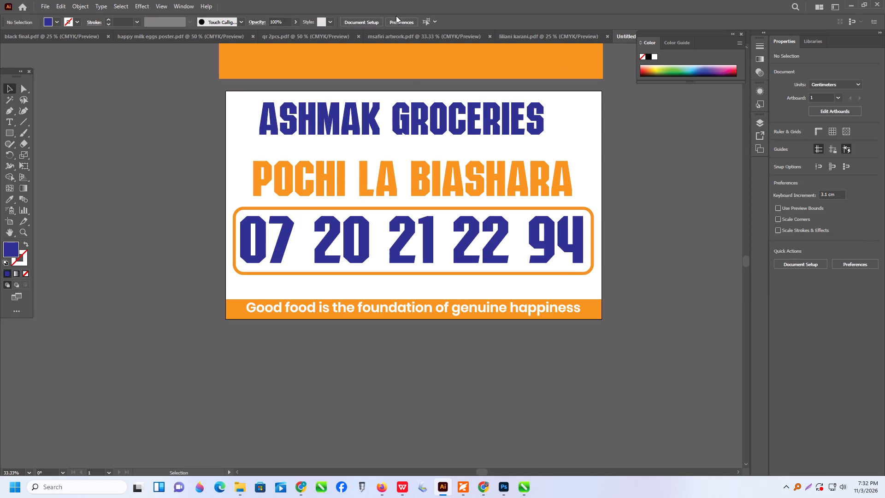
{"action": "scroll", "coordinate": [396, 16], "scroll_direction": "up", "scroll_amount": 3}
{"action": "left_click", "coordinate": [431, 56]}
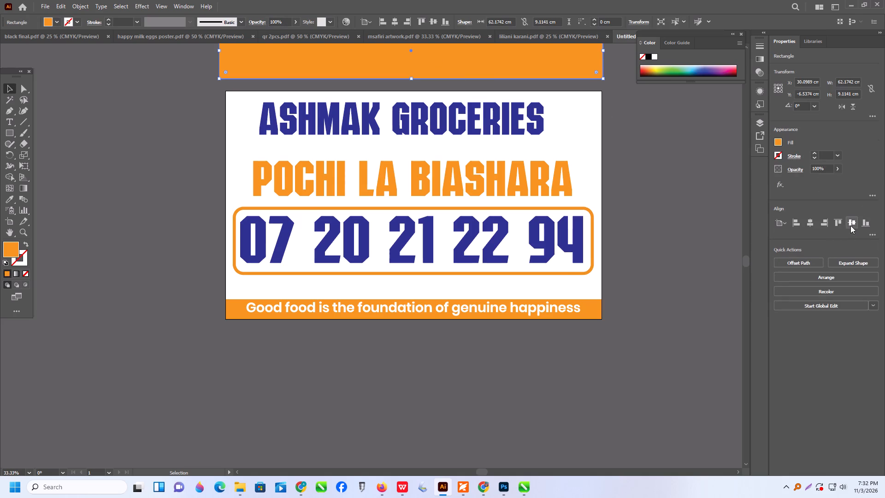
{"action": "left_click", "coordinate": [835, 221]}
{"action": "left_click", "coordinate": [650, 185]}
Enlarge the ASHMAK GROCERIES title to about 54 x 6 cm within the orange header bar.
{"action": "left_click", "coordinate": [438, 130]}
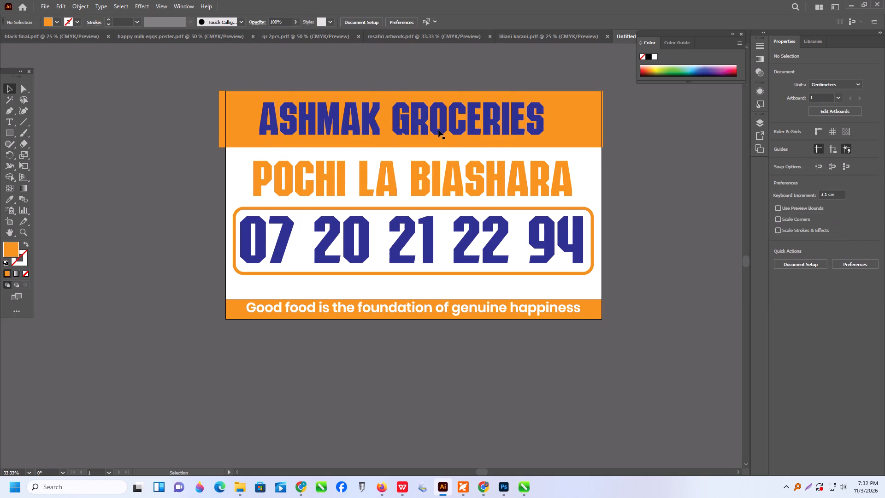
{"action": "left_click_drag", "start_coordinate": [544, 135], "coordinate": [573, 147], "text": "shift"}
{"action": "left_click_drag", "start_coordinate": [258, 121], "coordinate": [241, 117], "text": "shift"}
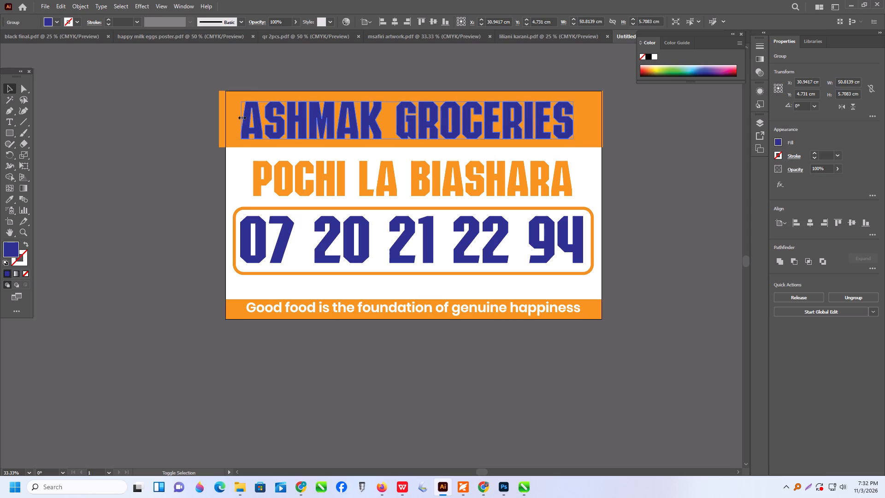
{"action": "left_click_drag", "start_coordinate": [241, 117], "coordinate": [241, 115], "text": "shift"}
Fill the ASHMAK GROCERIES title with white and centre it horizontally on the artboard.
{"action": "left_click", "coordinate": [657, 57]}
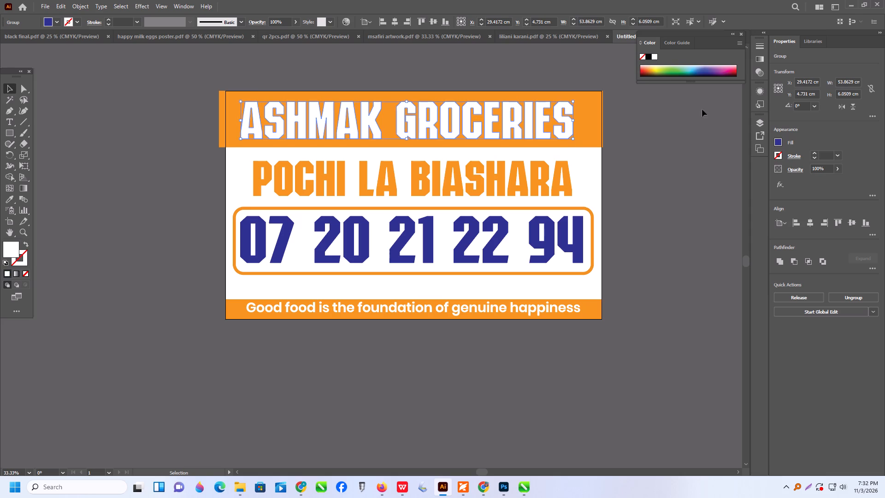
{"action": "left_click", "coordinate": [809, 221]}
{"action": "left_click", "coordinate": [671, 199]}
Recolour the POCHI LA BIASHARA text with the dark blue sampled from the number below it.
{"action": "scroll", "coordinate": [9, 53], "scroll_direction": "down", "scroll_amount": 1}
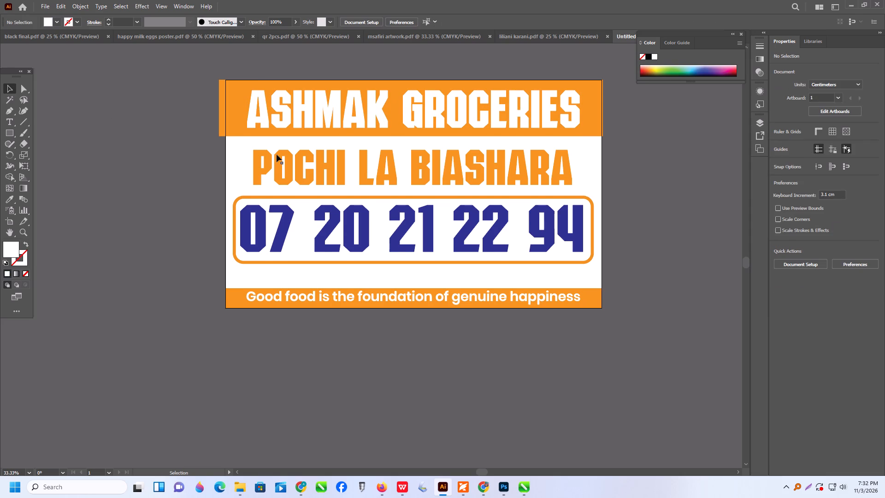
{"action": "left_click", "coordinate": [336, 176], "text": "alt"}
{"action": "left_click", "coordinate": [336, 172]}
{"action": "left_click", "coordinate": [340, 169]}
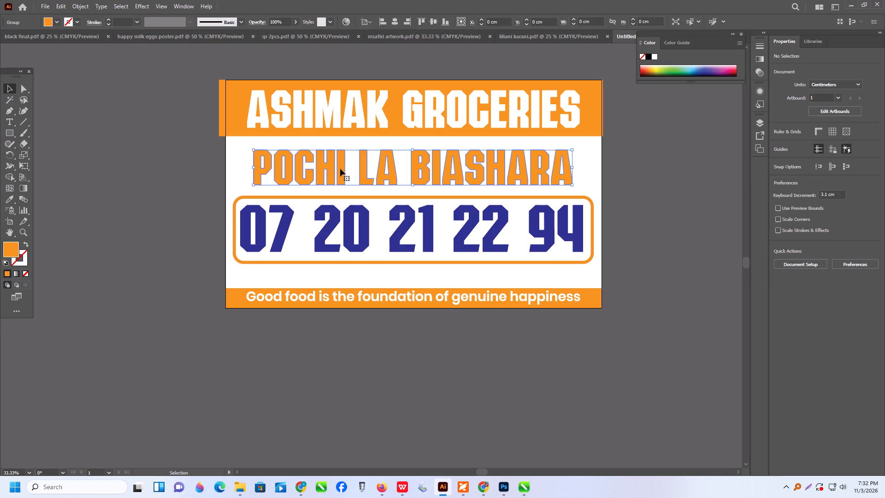
{"action": "left_click", "coordinate": [9, 196]}
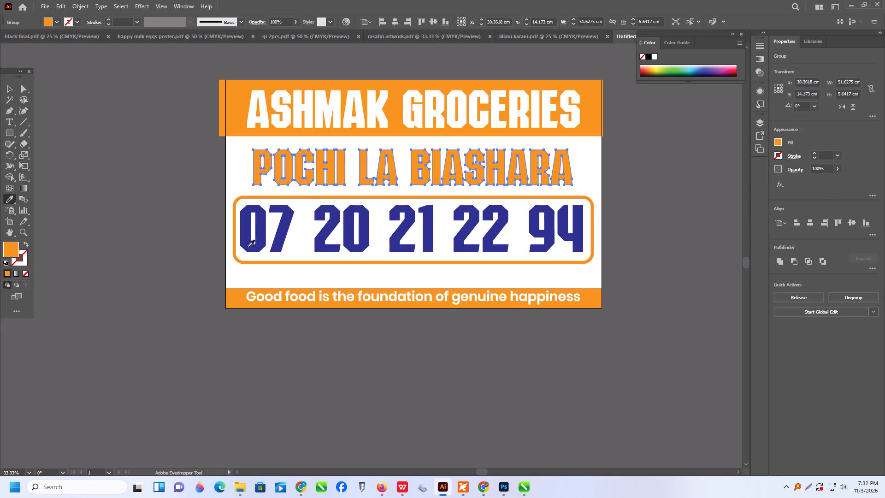
{"action": "left_click", "coordinate": [251, 248]}
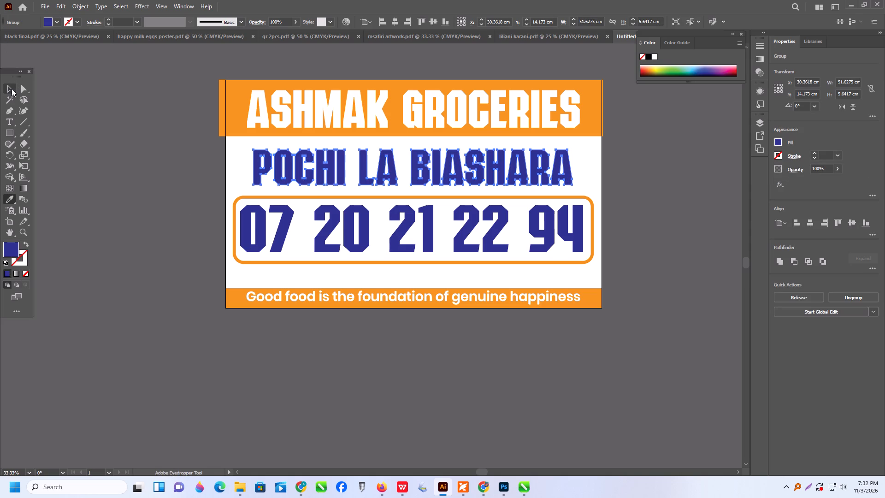
{"action": "left_click", "coordinate": [12, 89]}
{"action": "left_click", "coordinate": [65, 95]}
{"action": "scroll", "coordinate": [212, 140], "scroll_direction": "down", "scroll_amount": 2}
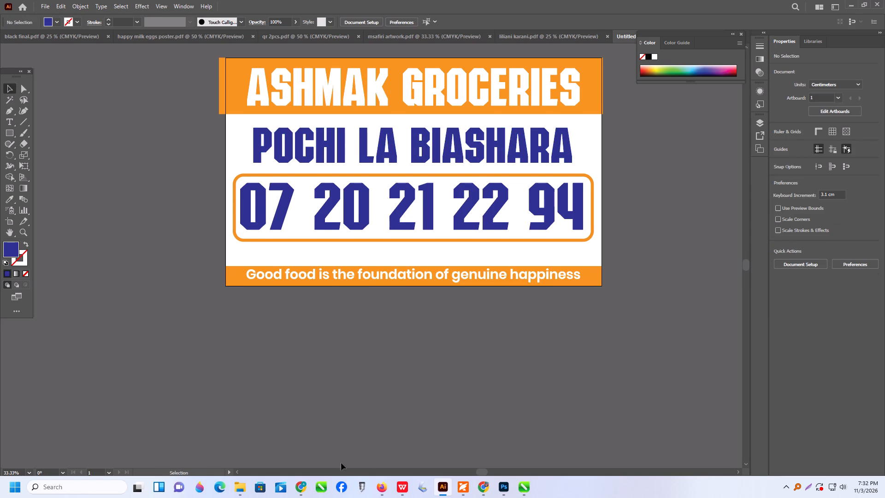
Switch to Chrome and browse the related Pinterest pins for a replacement orange background.
{"action": "left_click", "coordinate": [305, 481]}
{"action": "scroll", "coordinate": [392, 240], "scroll_direction": "down", "scroll_amount": 1}
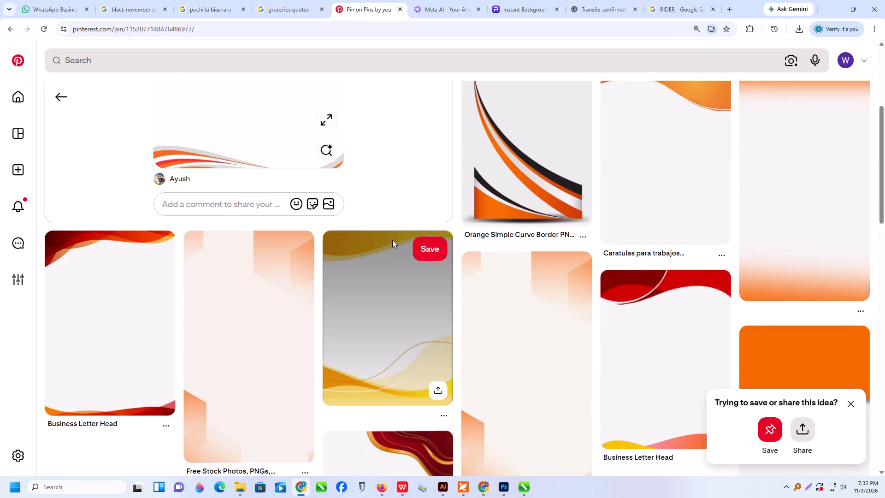
{"action": "scroll", "coordinate": [392, 240], "scroll_direction": "down", "scroll_amount": 2}
{"action": "scroll", "coordinate": [392, 238], "scroll_direction": "up", "scroll_amount": 1}
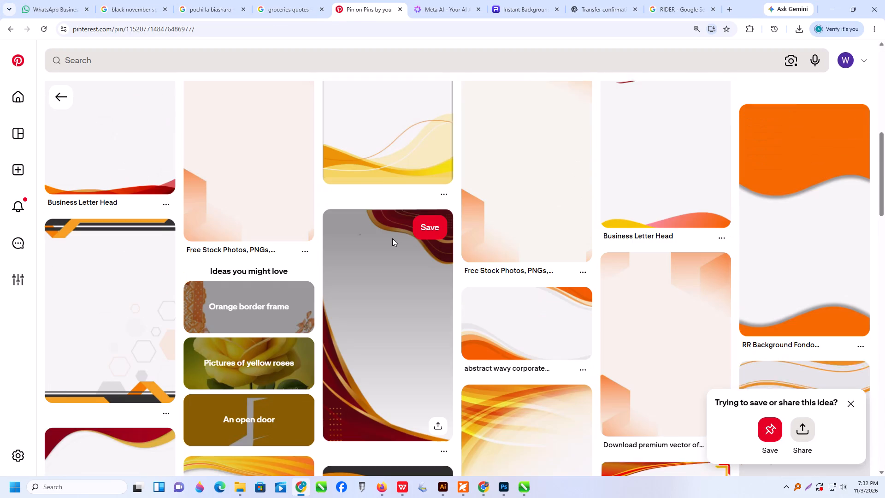
{"action": "scroll", "coordinate": [392, 238], "scroll_direction": "down", "scroll_amount": 2}
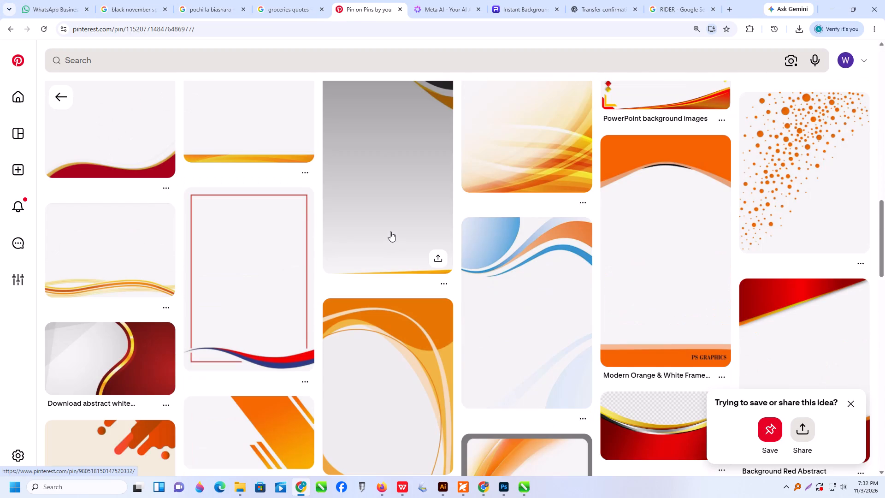
{"action": "scroll", "coordinate": [390, 231], "scroll_direction": "down", "scroll_amount": 2}
{"action": "scroll", "coordinate": [390, 231], "scroll_direction": "up", "scroll_amount": 1}
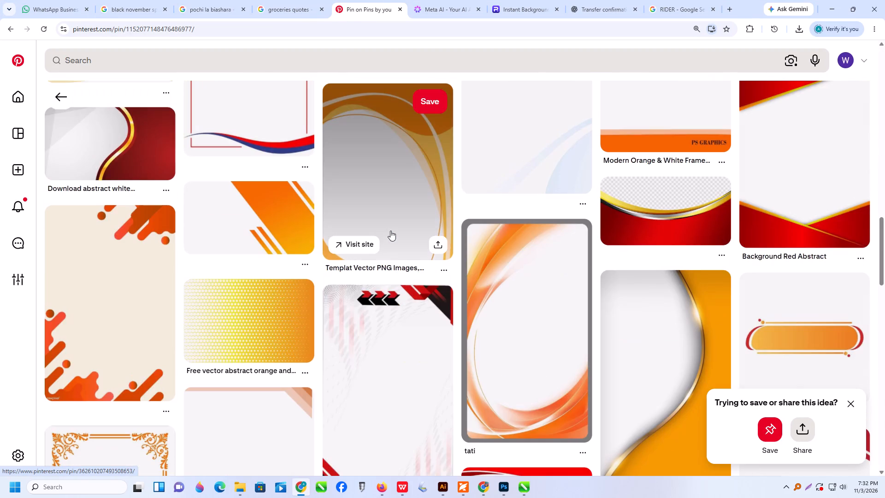
{"action": "scroll", "coordinate": [390, 231], "scroll_direction": "up", "scroll_amount": 1}
{"action": "scroll", "coordinate": [390, 231], "scroll_direction": "down", "scroll_amount": 2}
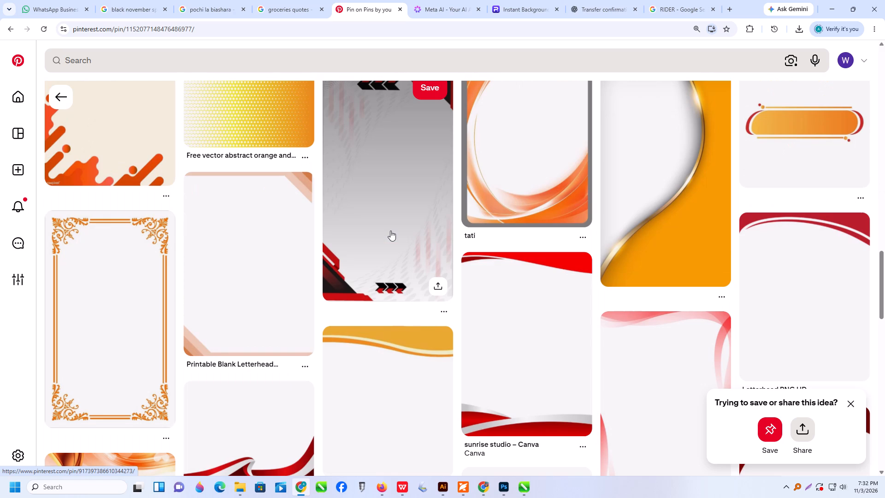
{"action": "scroll", "coordinate": [390, 231], "scroll_direction": "down", "scroll_amount": 2}
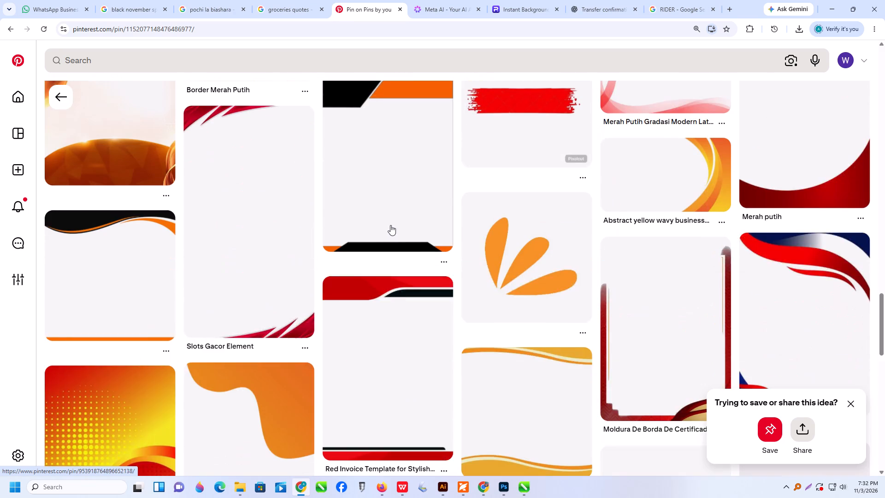
{"action": "scroll", "coordinate": [390, 225], "scroll_direction": "down", "scroll_amount": 3}
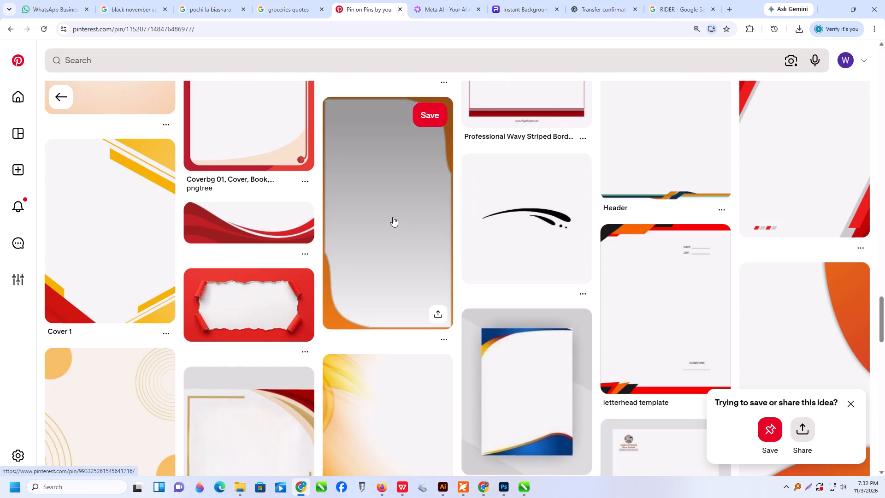
Open the white pin with orange curved corners and examine its related background designs.
{"action": "left_click", "coordinate": [393, 210]}
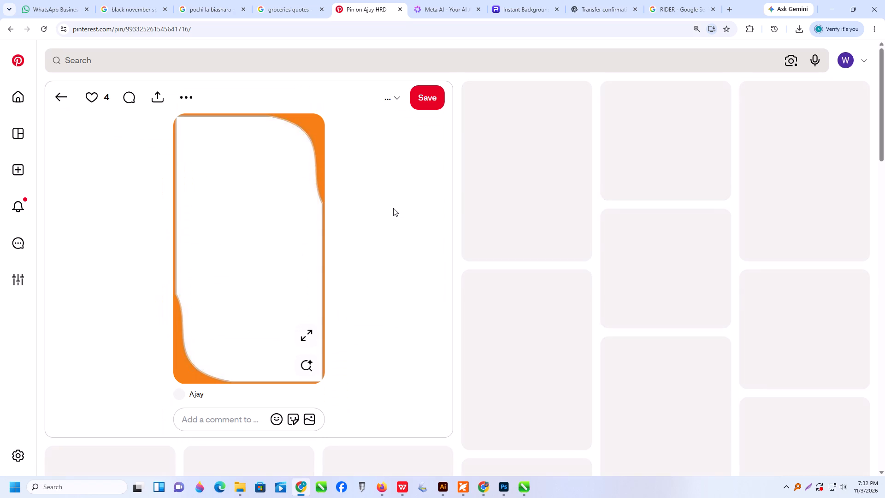
{"action": "scroll", "coordinate": [393, 207], "scroll_direction": "down", "scroll_amount": 1}
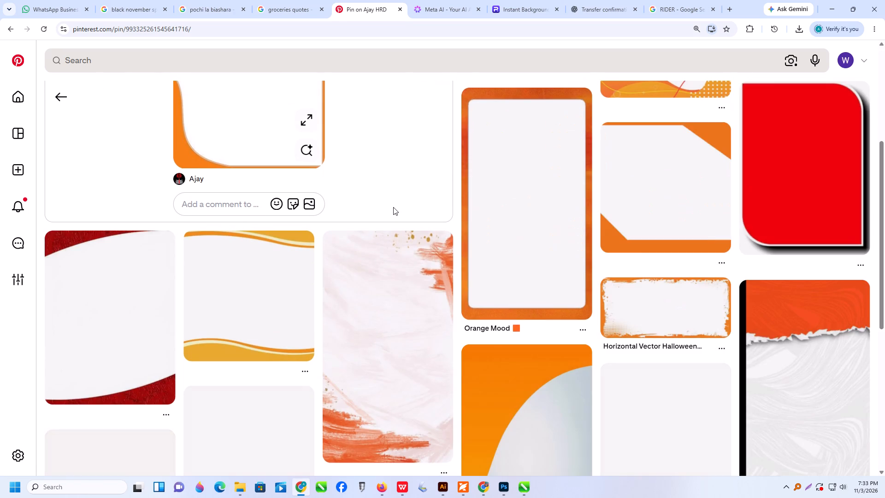
{"action": "scroll", "coordinate": [393, 207], "scroll_direction": "up", "scroll_amount": 1}
{"action": "scroll", "coordinate": [394, 207], "scroll_direction": "down", "scroll_amount": 2}
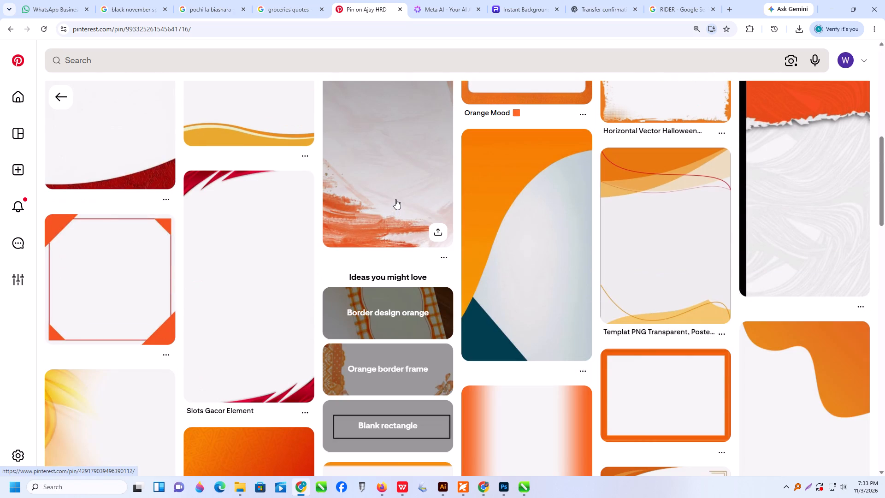
{"action": "scroll", "coordinate": [398, 178], "scroll_direction": "down", "scroll_amount": 2}
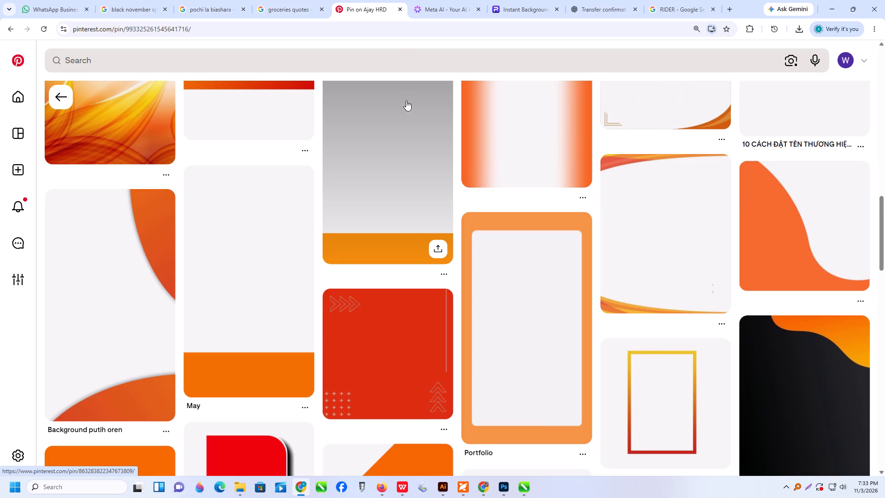
{"action": "scroll", "coordinate": [404, 114], "scroll_direction": "down", "scroll_amount": 2}
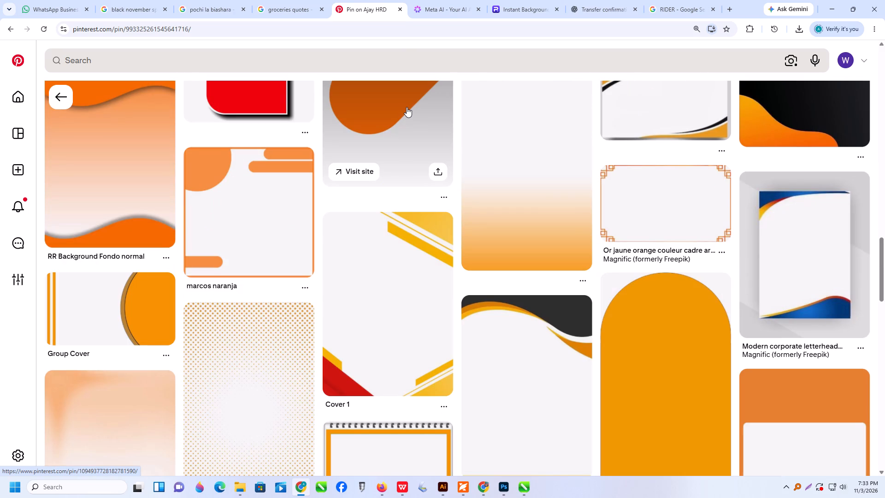
{"action": "scroll", "coordinate": [406, 112], "scroll_direction": "down", "scroll_amount": 2}
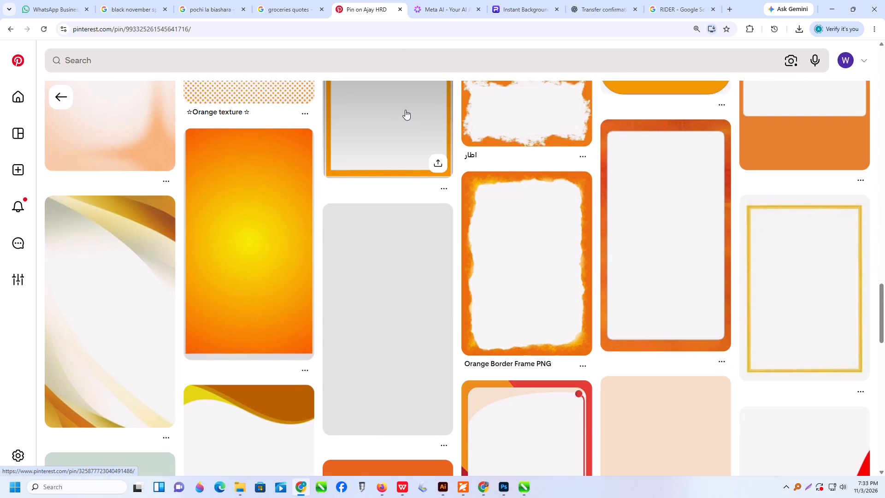
{"action": "scroll", "coordinate": [405, 107], "scroll_direction": "down", "scroll_amount": 1}
{"action": "scroll", "coordinate": [406, 107], "scroll_direction": "up", "scroll_amount": 1}
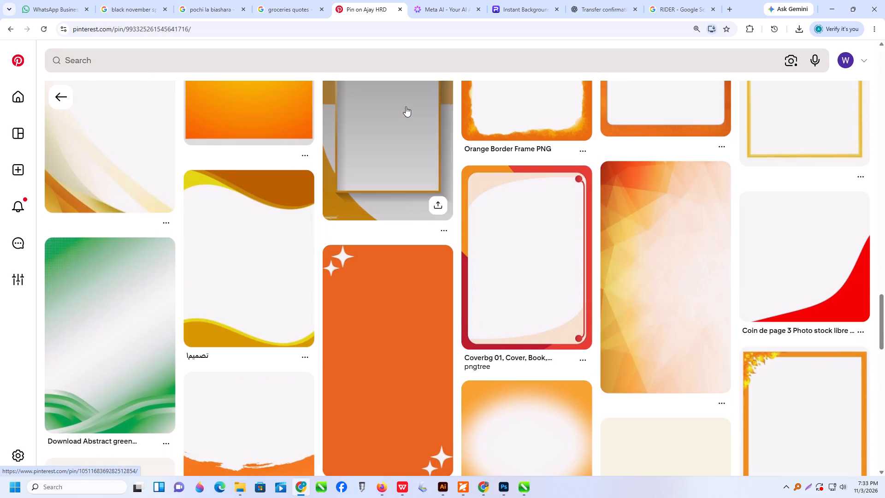
Open the white pin with gold and orange corner waves and copy its image.
{"action": "left_click", "coordinate": [120, 272]}
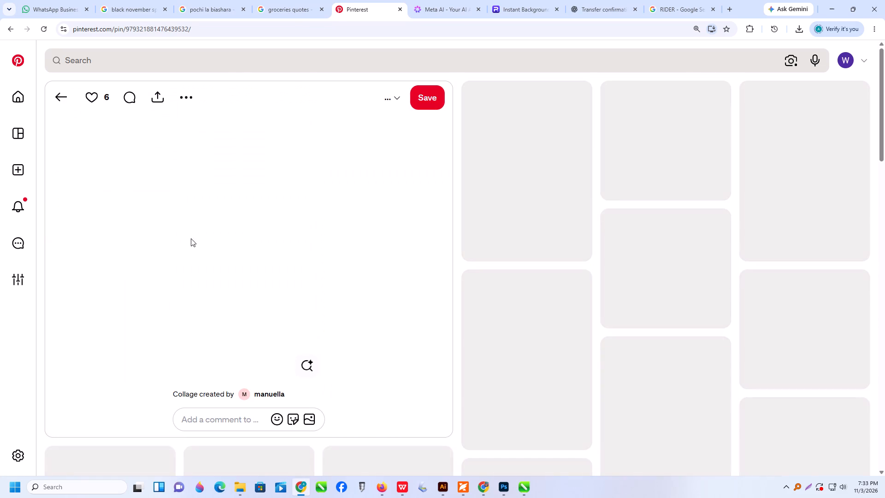
{"action": "right_click", "coordinate": [207, 226]}
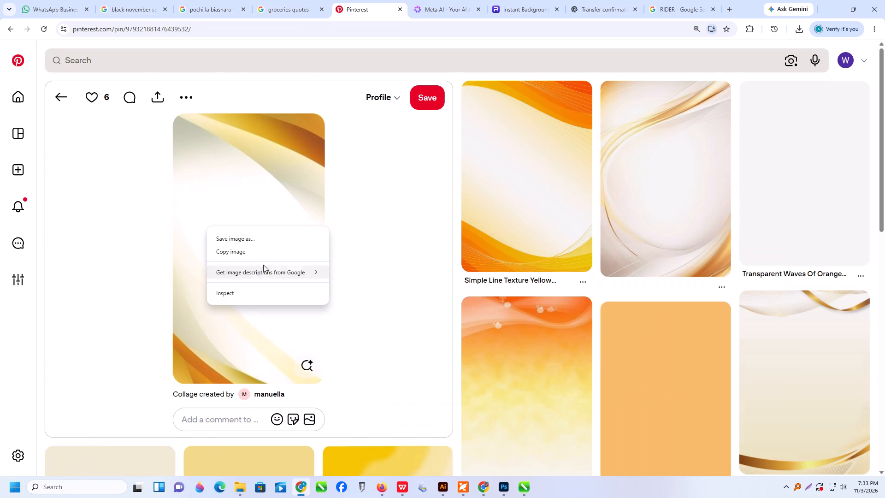
{"action": "left_click", "coordinate": [253, 255]}
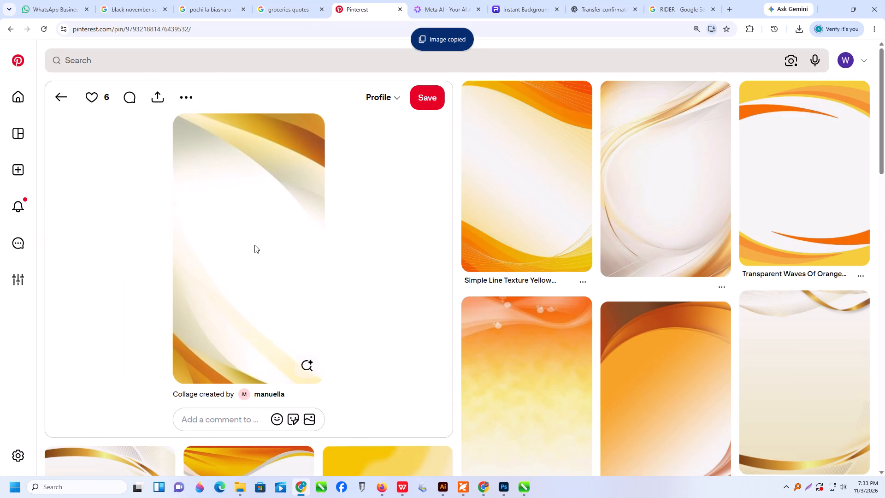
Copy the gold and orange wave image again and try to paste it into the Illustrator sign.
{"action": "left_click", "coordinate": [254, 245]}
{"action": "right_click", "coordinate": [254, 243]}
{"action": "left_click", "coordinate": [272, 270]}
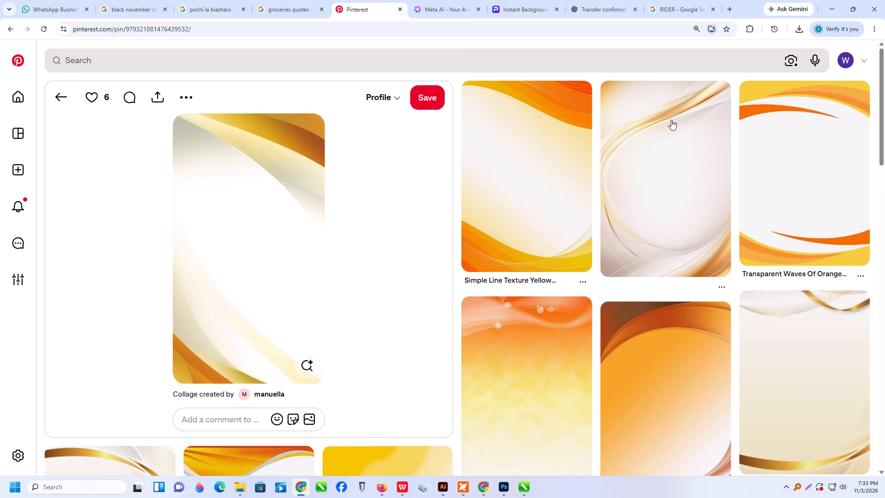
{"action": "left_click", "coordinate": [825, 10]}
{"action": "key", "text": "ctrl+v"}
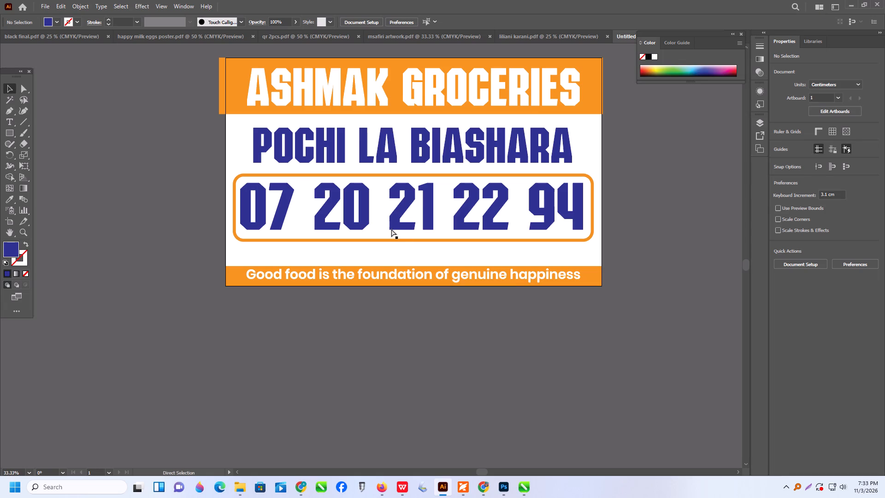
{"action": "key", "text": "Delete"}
Return to the Pinterest pin in Chrome and save the wave image to the Desktop as a PNG named download.
{"action": "left_click", "coordinate": [303, 484]}
{"action": "left_click", "coordinate": [279, 298]}
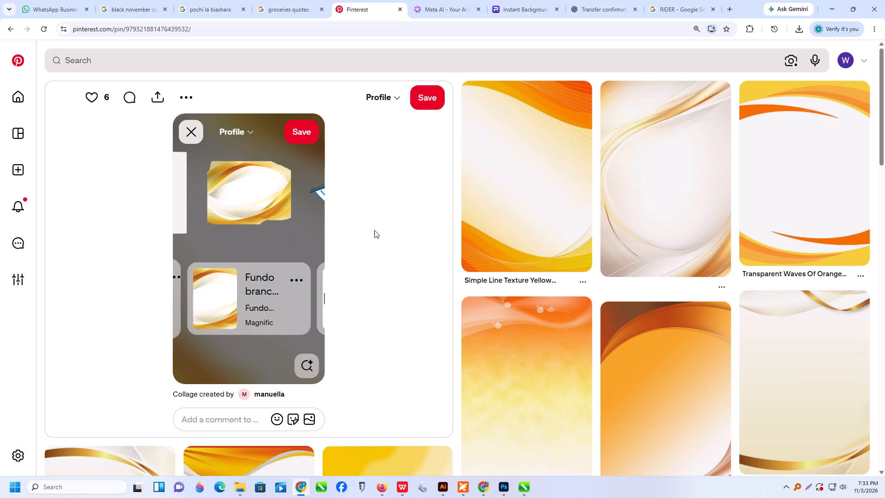
{"action": "left_click", "coordinate": [374, 230]}
{"action": "left_click", "coordinate": [197, 133]}
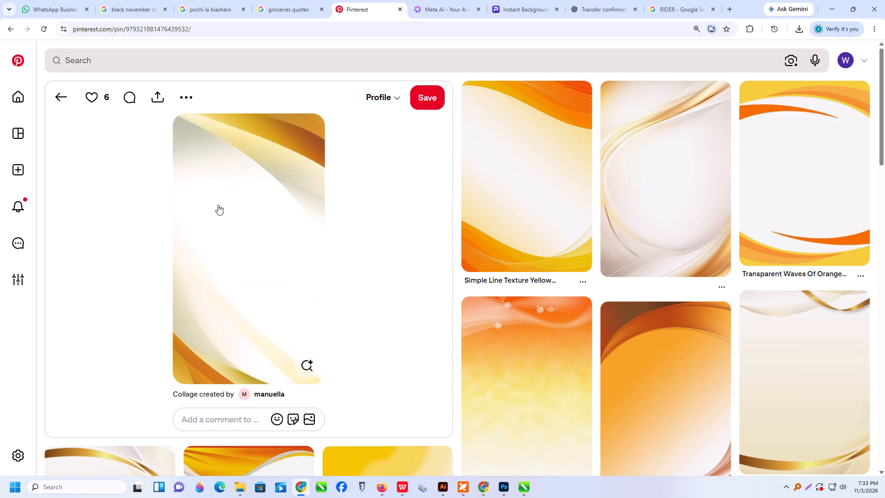
{"action": "right_click", "coordinate": [292, 154]}
{"action": "left_click", "coordinate": [332, 164]}
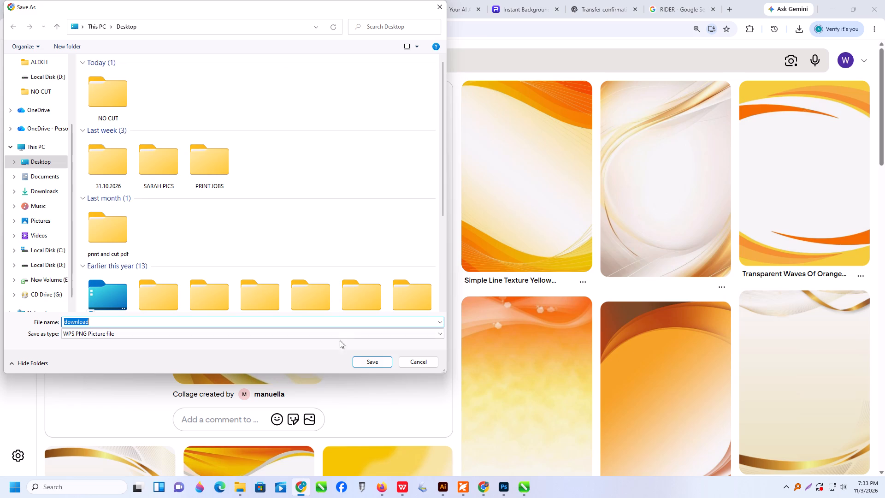
{"action": "left_click", "coordinate": [376, 362]}
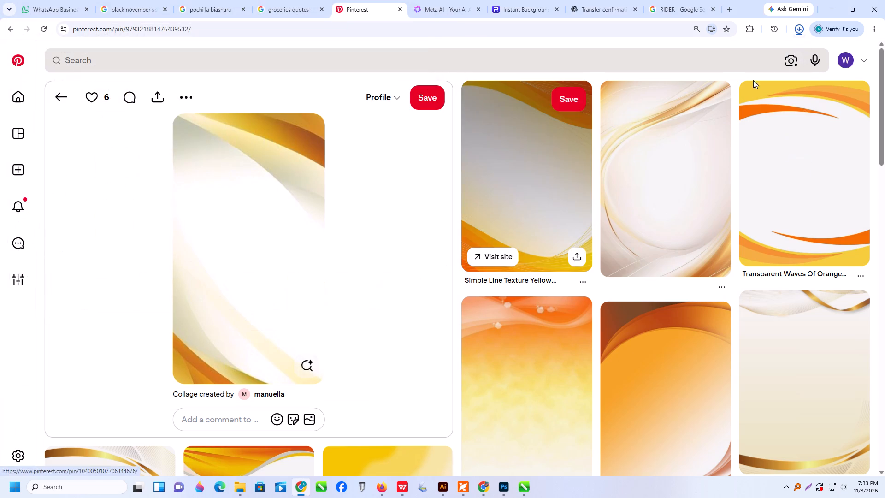
Locate the saved download PNG in its Desktop folder and place it in the Illustrator sign document.
{"action": "left_click", "coordinate": [850, 10]}
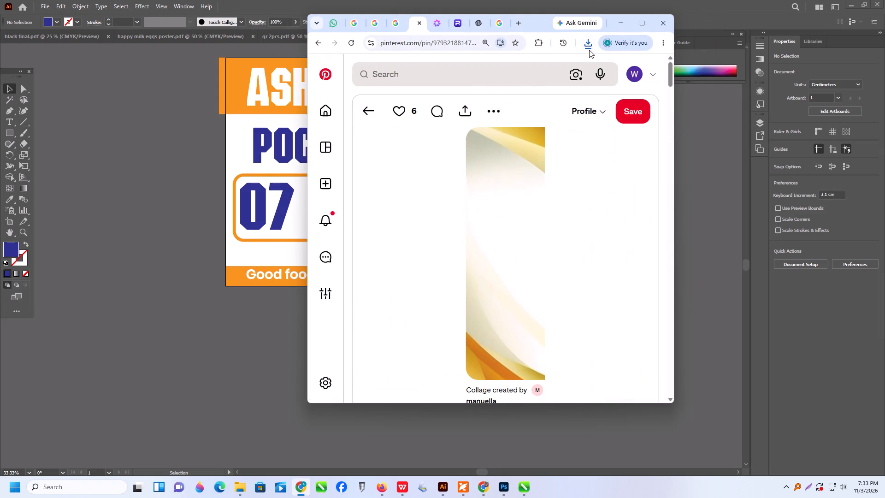
{"action": "left_click", "coordinate": [589, 50]}
{"action": "left_click", "coordinate": [556, 86]}
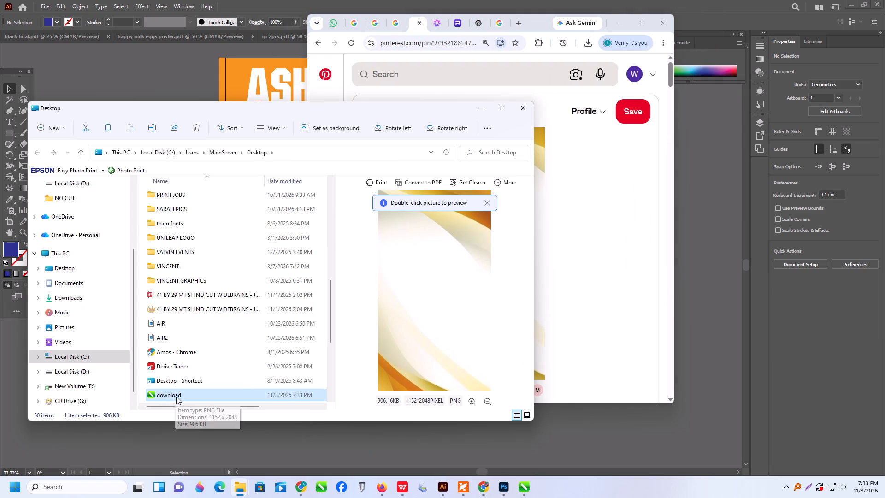
{"action": "left_click_drag", "start_coordinate": [176, 397], "coordinate": [327, 457]}
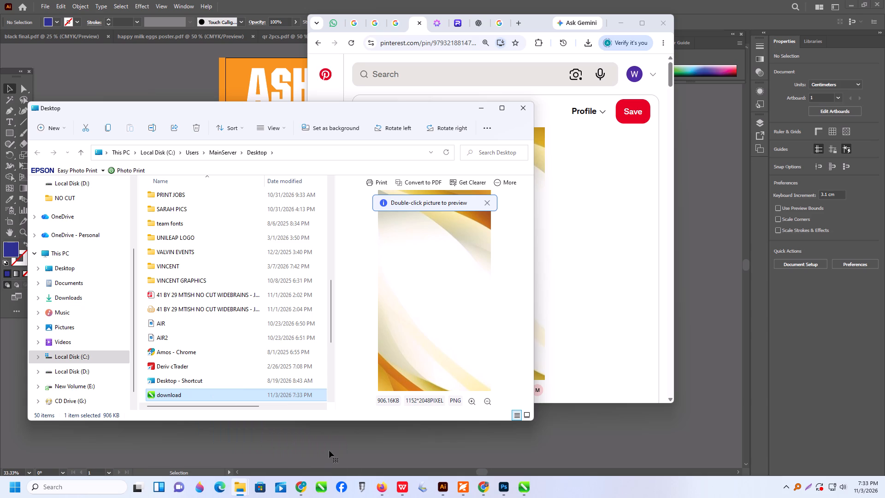
{"action": "left_click", "coordinate": [335, 446]}
{"action": "left_click_drag", "start_coordinate": [343, 443], "coordinate": [420, 275]}
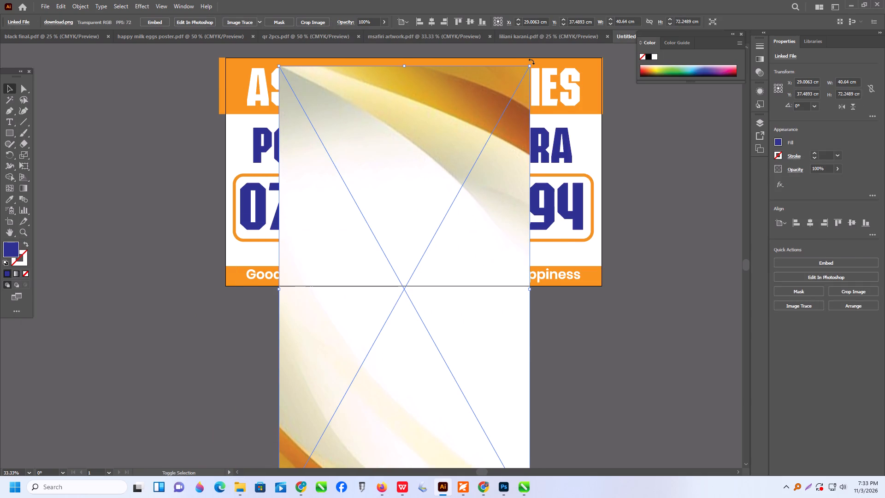
Rotate the wave image to 270°, position it over the whole artboard and send it behind the sign artwork.
{"action": "left_click_drag", "start_coordinate": [531, 61], "coordinate": [683, 377], "text": "shift"}
{"action": "left_click_drag", "start_coordinate": [572, 341], "coordinate": [575, 232]}
{"action": "right_click", "coordinate": [573, 221]}
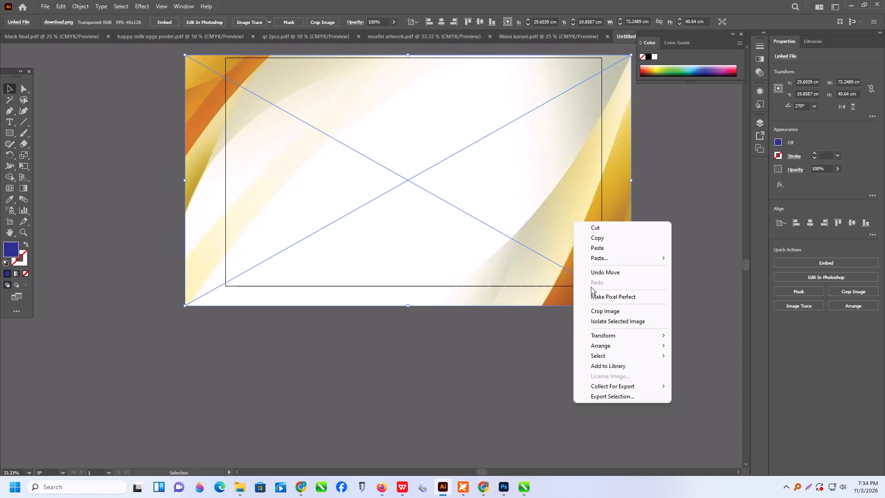
{"action": "left_click", "coordinate": [601, 345]}
{"action": "left_click", "coordinate": [686, 380]}
{"action": "left_click", "coordinate": [673, 370]}
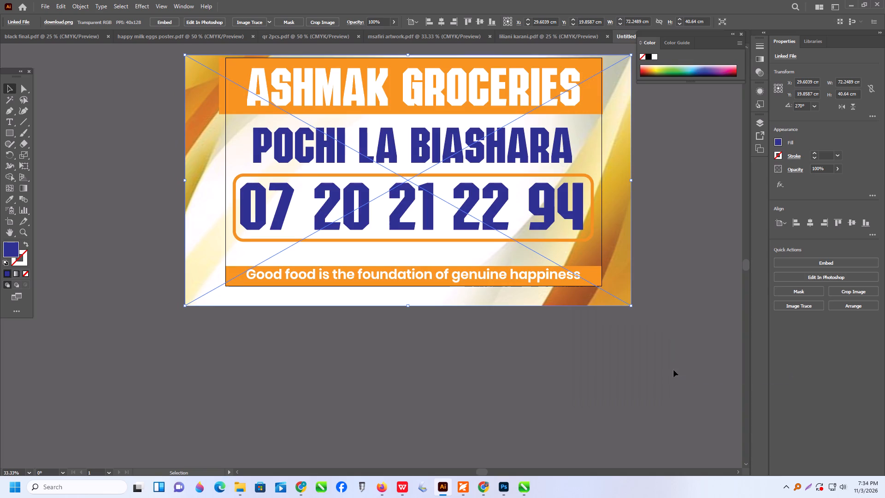
Select all the sign artwork together with the wave background and group it.
{"action": "scroll", "coordinate": [568, 252], "scroll_direction": "up", "scroll_amount": 1, "text": "alt"}
{"action": "scroll", "coordinate": [568, 257], "scroll_direction": "up", "scroll_amount": 2}
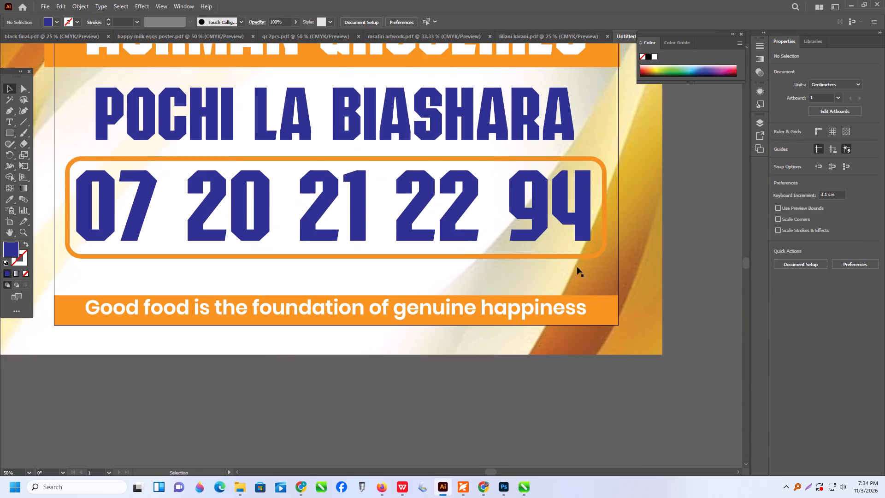
{"action": "scroll", "coordinate": [592, 284], "scroll_direction": "down", "scroll_amount": 2, "text": "alt"}
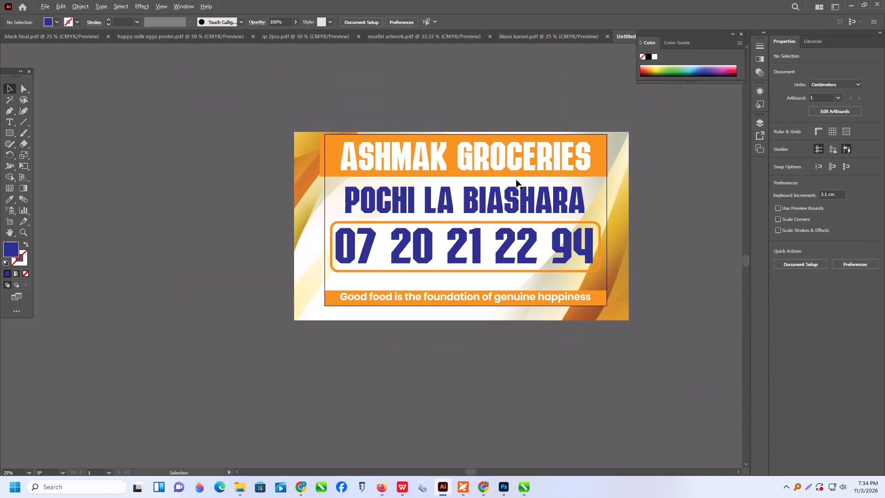
{"action": "left_click", "coordinate": [231, 92]}
{"action": "left_click_drag", "start_coordinate": [230, 91], "coordinate": [714, 446]}
{"action": "left_click", "coordinate": [733, 450]}
{"action": "left_click_drag", "start_coordinate": [734, 447], "coordinate": [725, 431]}
{"action": "left_click_drag", "start_coordinate": [204, 71], "coordinate": [723, 428]}
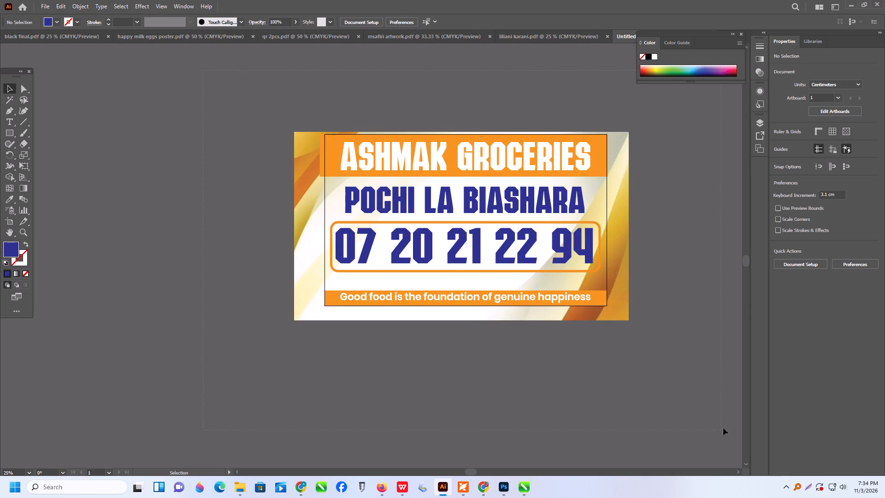
{"action": "left_click_drag", "start_coordinate": [723, 428], "coordinate": [723, 430]}
{"action": "key", "text": "ctrl+g"}
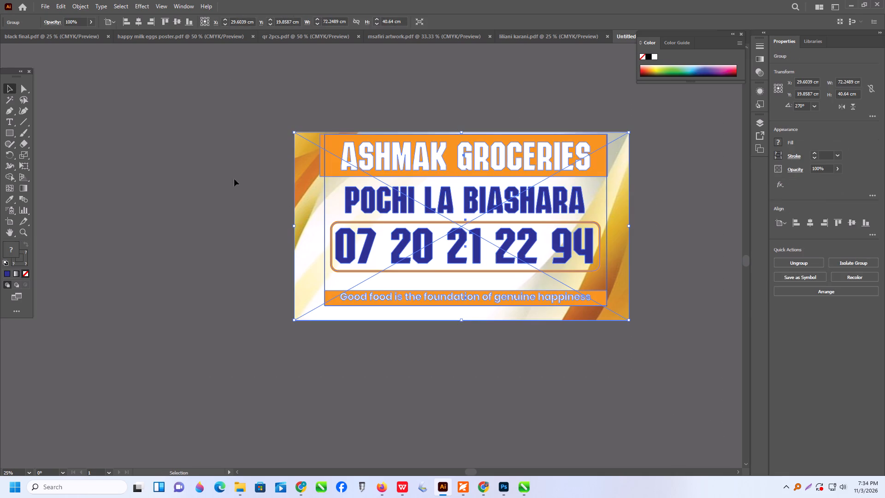
Draw a 61 x 37 cm rectangle and align it exactly over the artboard.
{"action": "left_click", "coordinate": [199, 146]}
{"action": "left_click", "coordinate": [9, 129]}
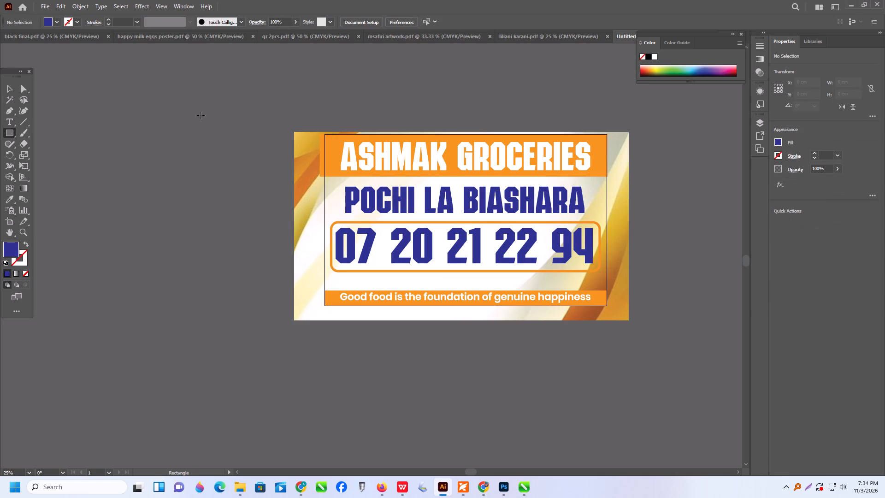
{"action": "left_click", "coordinate": [201, 115]}
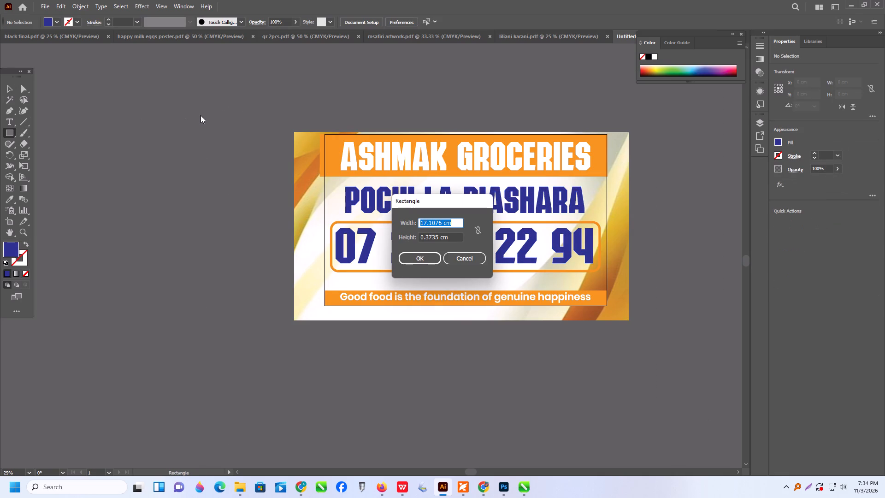
{"action": "type", "text": "61"}
{"action": "key", "text": "Tab"}
{"action": "type", "text": "37"}
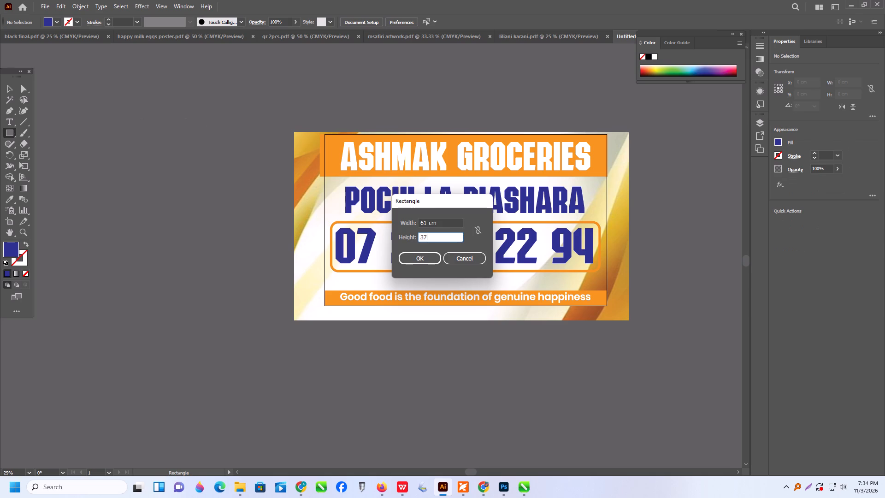
{"action": "key", "text": "Return"}
{"action": "left_click", "coordinate": [798, 222]}
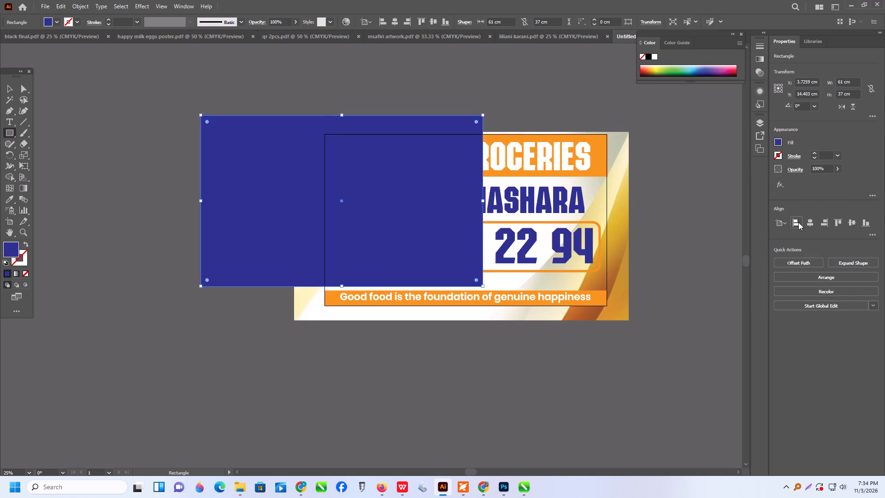
{"action": "left_click", "coordinate": [831, 221]}
{"action": "left_click", "coordinate": [837, 224]}
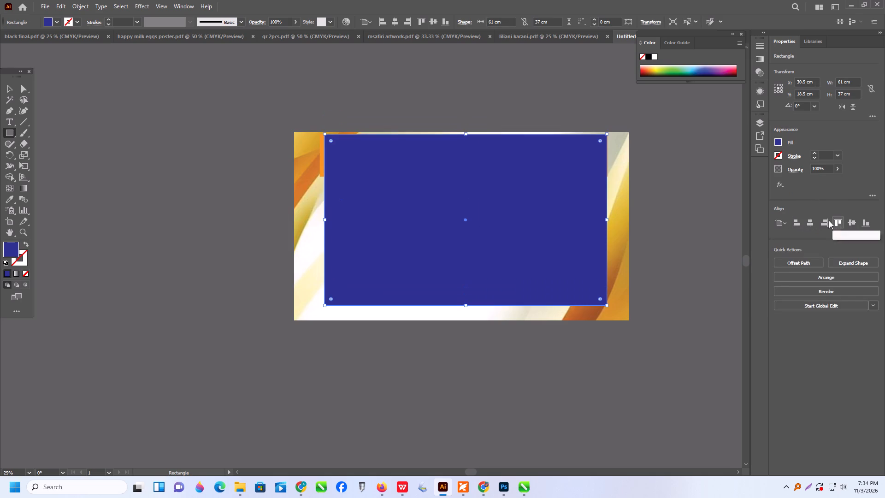
Make a clipping mask from the rectangle to crop the grouped sign artwork to the artboard.
{"action": "left_click", "coordinate": [9, 85]}
{"action": "left_click", "coordinate": [189, 84]}
{"action": "left_click_drag", "start_coordinate": [197, 84], "coordinate": [474, 318]}
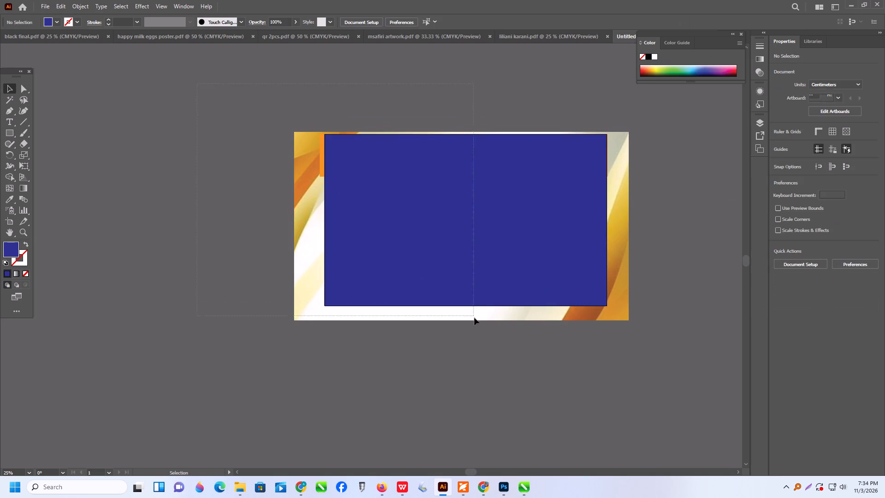
{"action": "left_click_drag", "start_coordinate": [474, 318], "coordinate": [477, 313]}
{"action": "right_click", "coordinate": [449, 210]}
{"action": "left_click", "coordinate": [493, 335]}
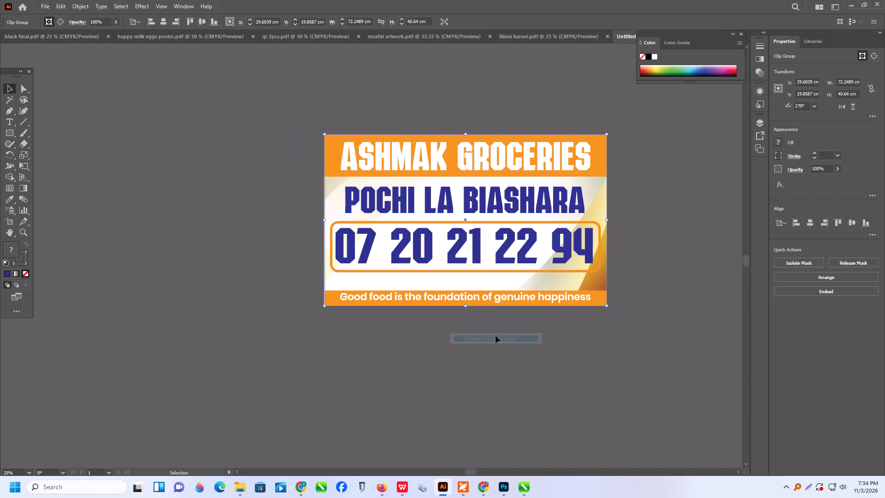
{"action": "left_click", "coordinate": [555, 358]}
Isolate the wave image inside the clip group and shrink it to about 64 x 36 cm around the sign's lower area.
{"action": "scroll", "coordinate": [586, 231], "scroll_direction": "up", "scroll_amount": 1, "text": "alt"}
{"action": "scroll", "coordinate": [586, 231], "scroll_direction": "up", "scroll_amount": 1}
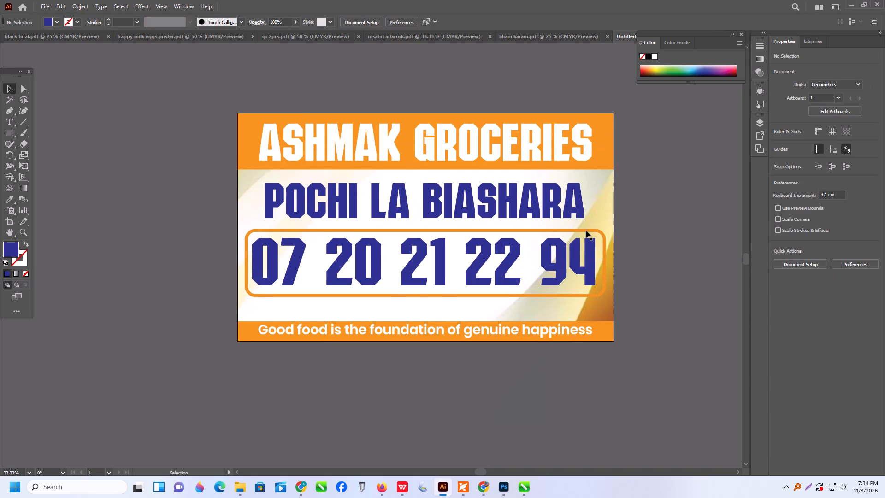
{"action": "scroll", "coordinate": [586, 231], "scroll_direction": "down", "scroll_amount": 1, "text": "alt"}
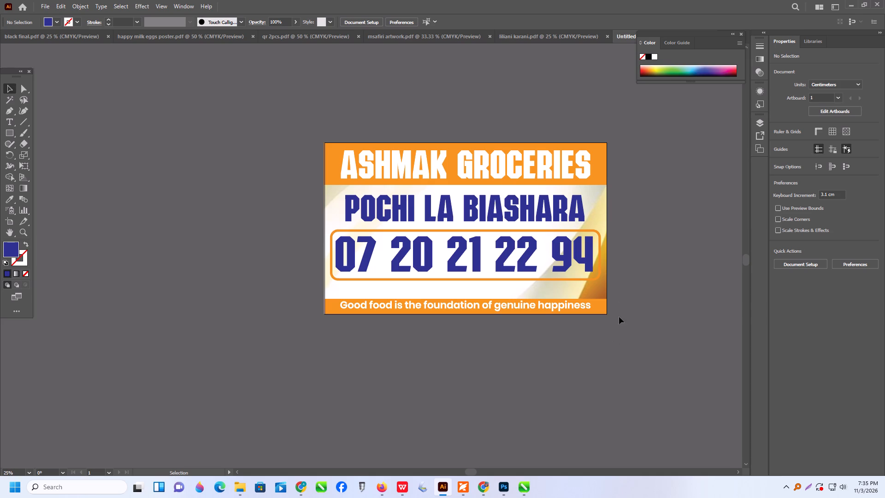
{"action": "left_click", "coordinate": [571, 286]}
{"action": "triple_click", "coordinate": [573, 295]}
{"action": "triple_click", "coordinate": [573, 295]}
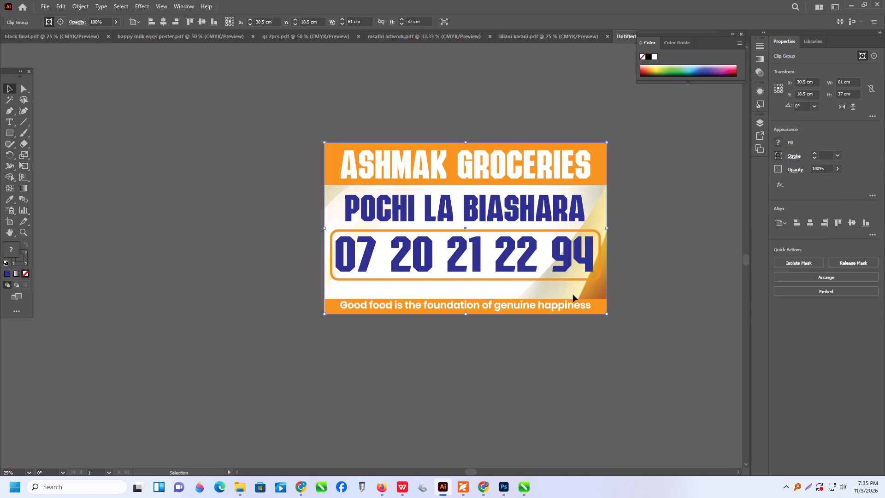
{"action": "triple_click", "coordinate": [577, 291]}
{"action": "left_click", "coordinate": [577, 291]}
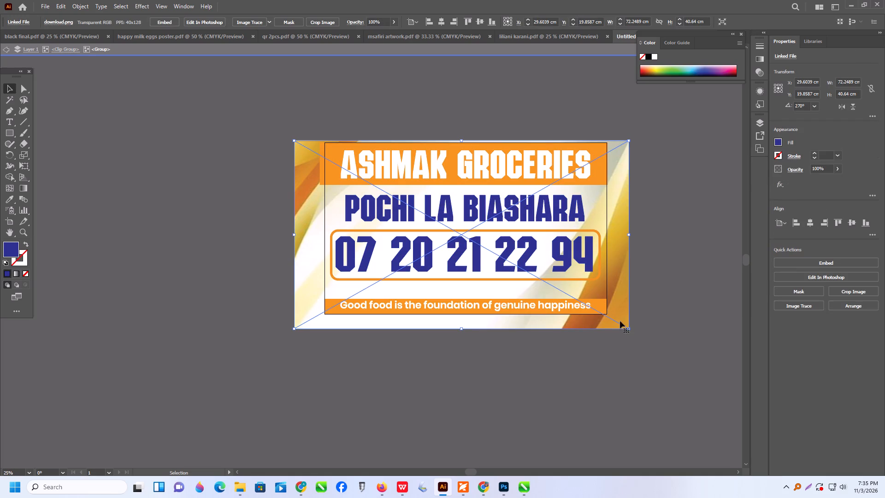
{"action": "left_click_drag", "start_coordinate": [630, 329], "coordinate": [616, 326], "text": "shift"}
{"action": "left_click_drag", "start_coordinate": [294, 141], "coordinate": [306, 151], "text": "shift"}
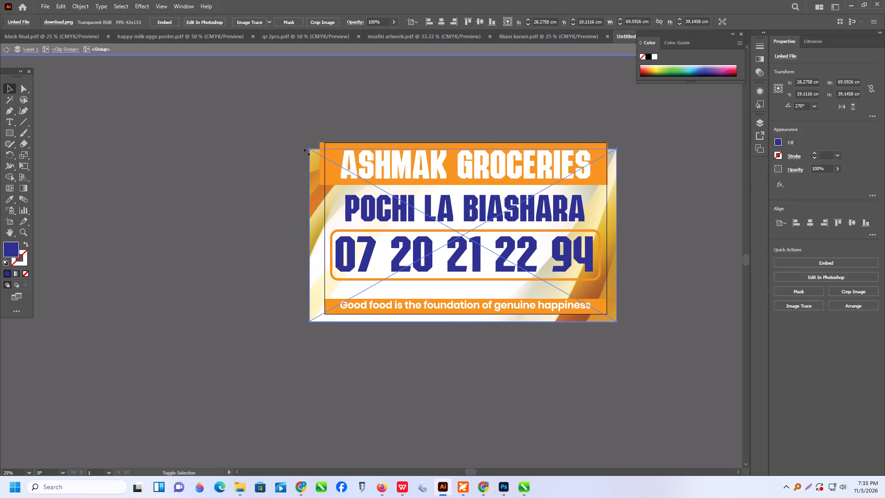
{"action": "left_click_drag", "start_coordinate": [306, 151], "coordinate": [320, 155], "text": "shift"}
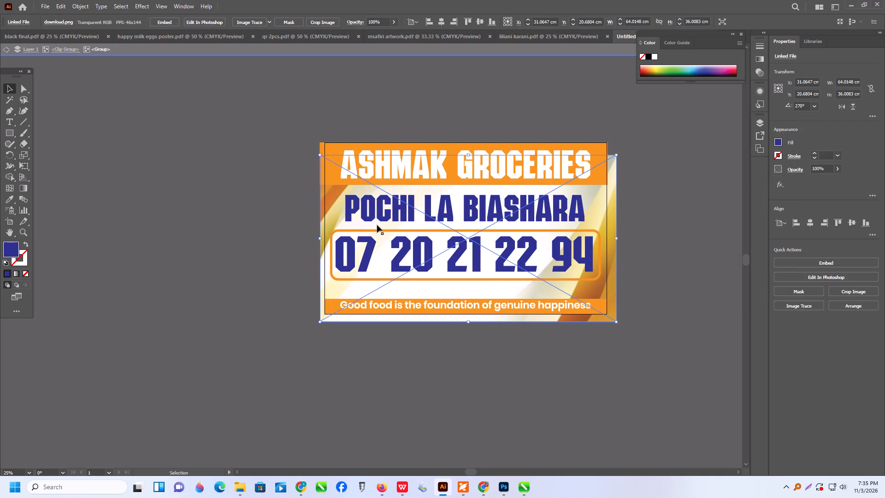
{"action": "triple_click", "coordinate": [657, 295]}
{"action": "double_click", "coordinate": [657, 295]}
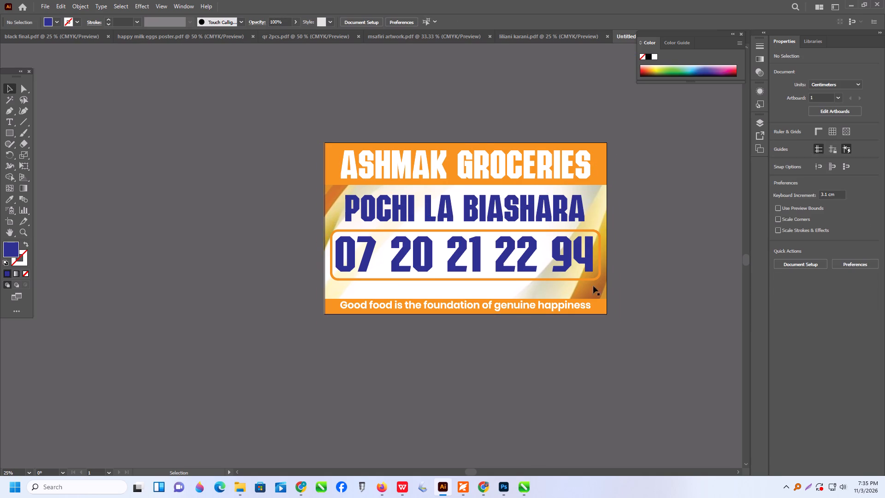
{"action": "scroll", "coordinate": [422, 265], "scroll_direction": "up", "scroll_amount": 1, "text": "alt"}
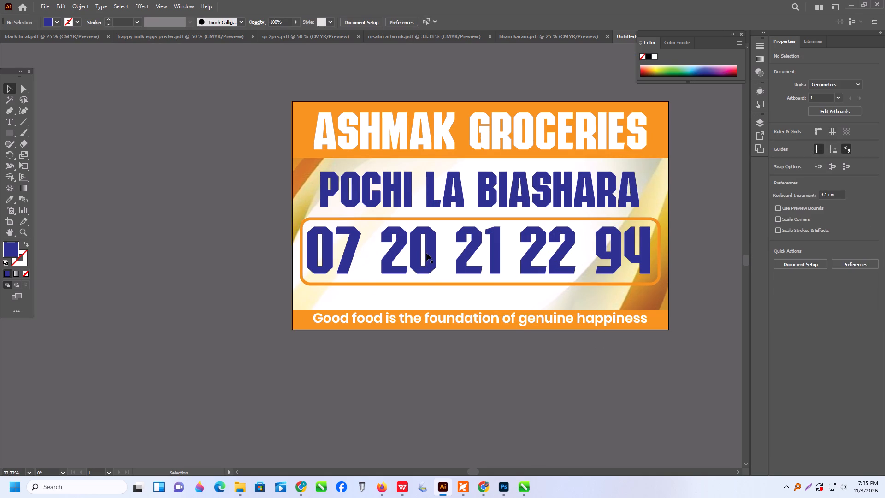
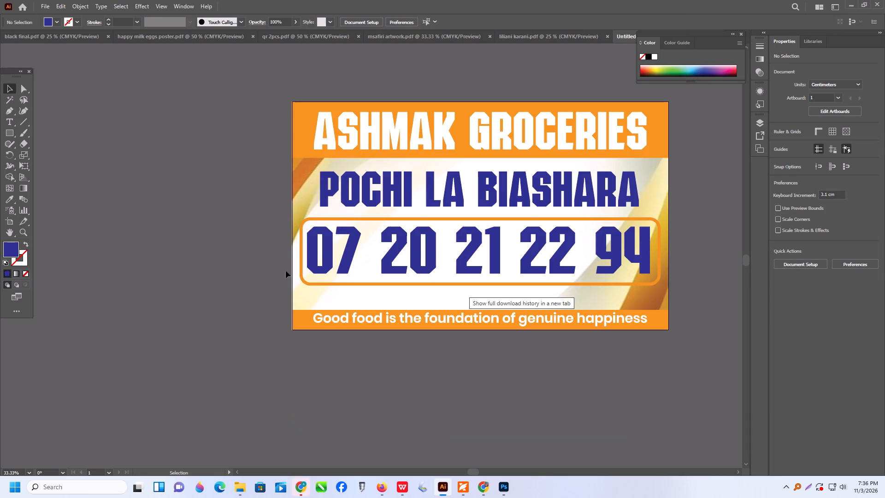
{"action": "triple_click", "coordinate": [299, 297]}
{"action": "triple_click", "coordinate": [299, 288]}
{"action": "triple_click", "coordinate": [299, 288]}
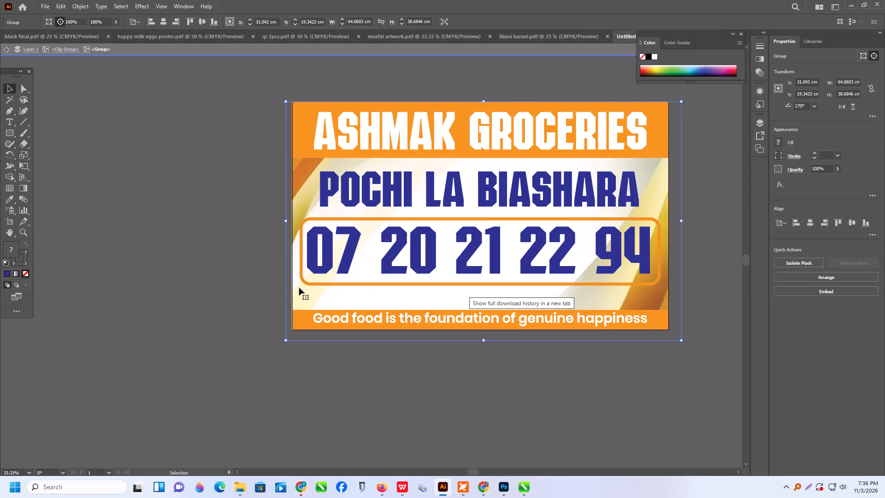
{"action": "key", "text": "Delete"}
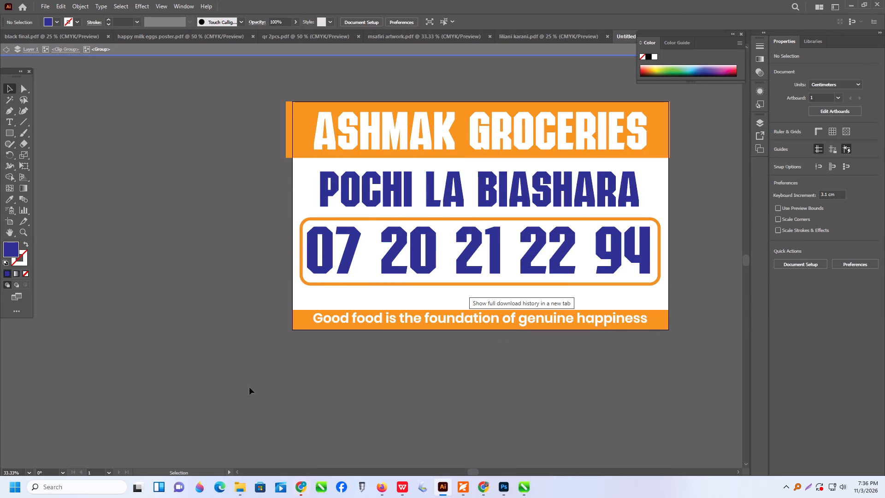
Paste the upscaled wave image into the isolated group, rotate it to 270° and move it over the sign's lower area.
{"action": "key", "text": "ctrl+v"}
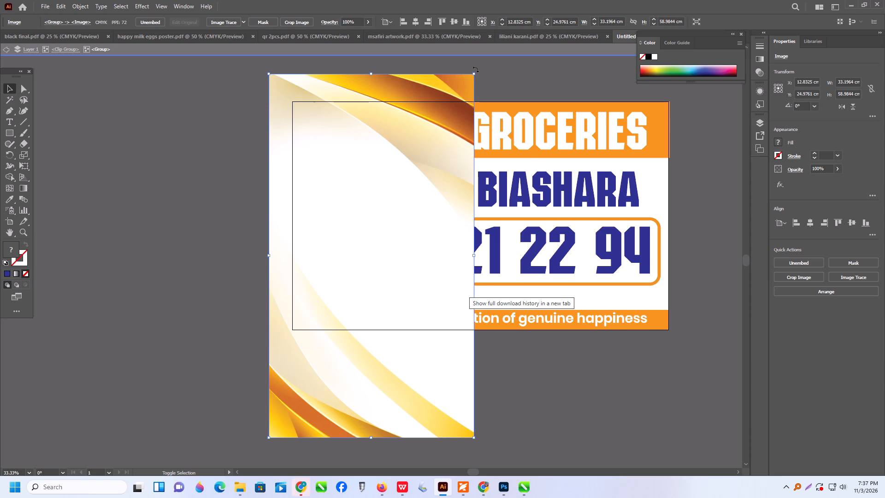
{"action": "left_click_drag", "start_coordinate": [476, 69], "coordinate": [647, 337], "text": "shift"}
{"action": "left_click", "coordinate": [647, 337], "text": "shift"}
{"action": "left_click_drag", "start_coordinate": [393, 284], "coordinate": [498, 266]}
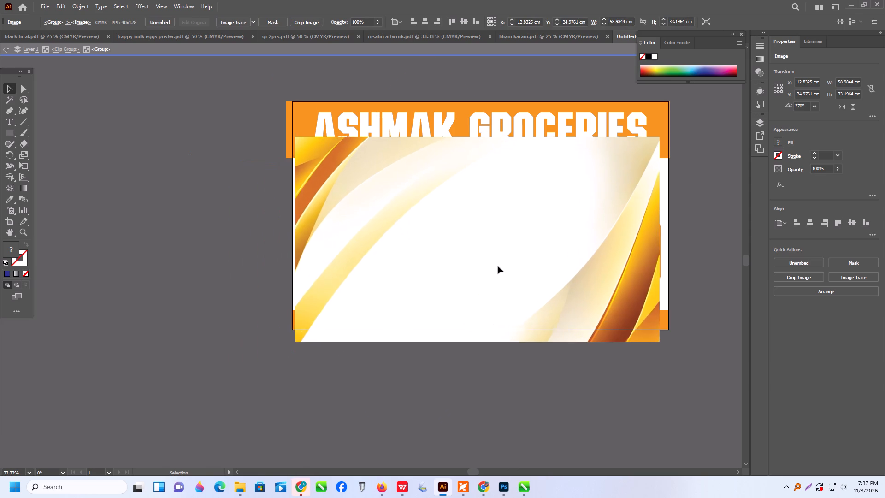
{"action": "left_click_drag", "start_coordinate": [498, 266], "coordinate": [502, 258]}
Send the new wave image behind the sign's strips and text.
{"action": "right_click", "coordinate": [502, 258]}
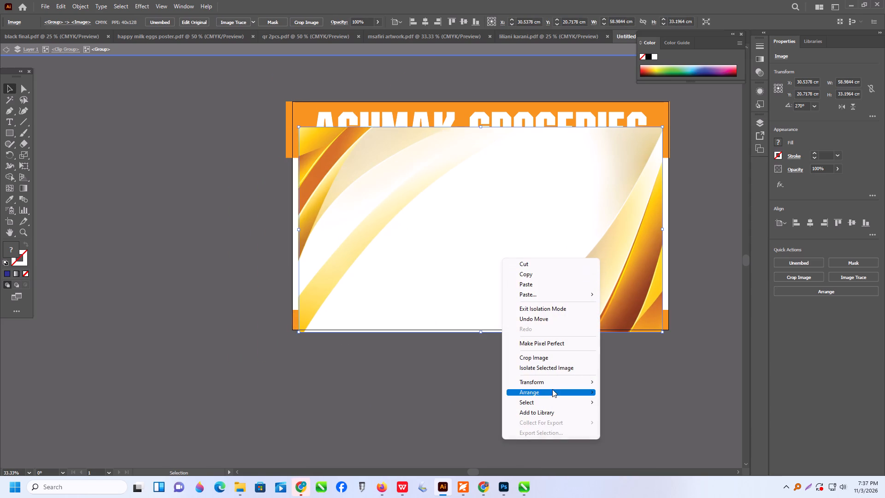
{"action": "left_click", "coordinate": [541, 390]}
{"action": "left_click", "coordinate": [628, 420]}
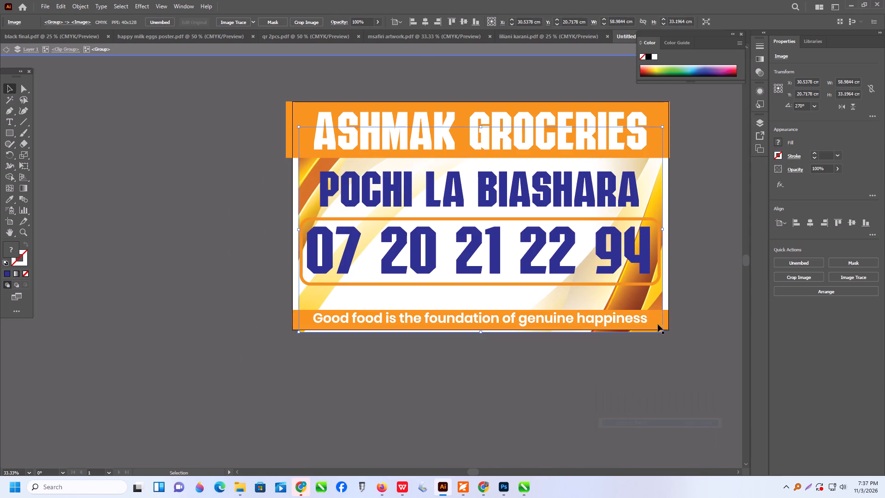
Widen the wave image to about 61.6 cm, aligned to the artboard's right edge and covering its left edge, and exit isolation.
{"action": "left_click_drag", "start_coordinate": [664, 231], "coordinate": [673, 234]}
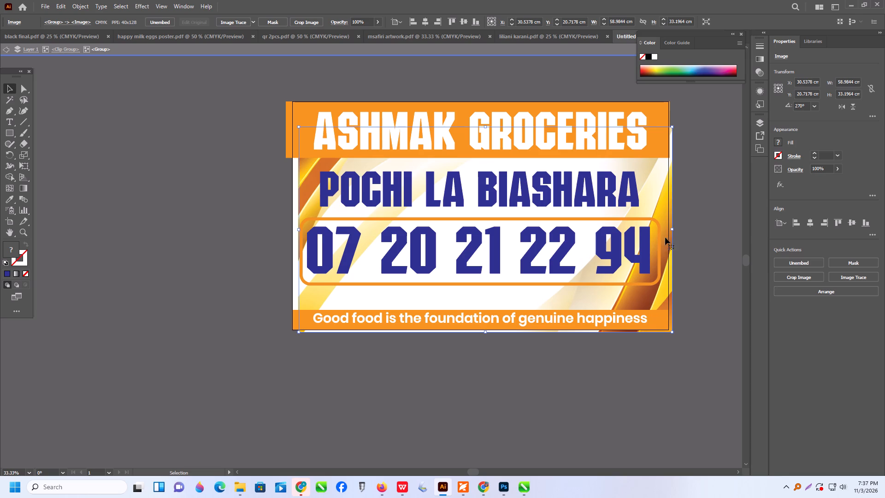
{"action": "left_click", "coordinate": [826, 225]}
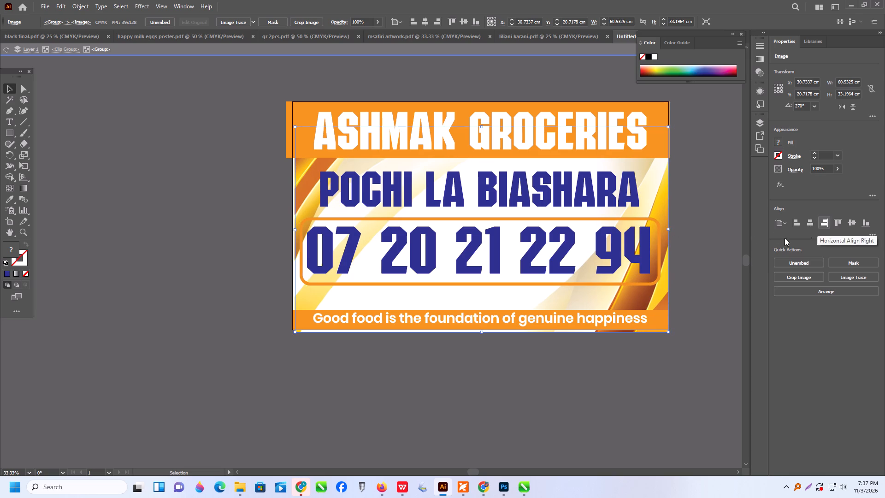
{"action": "left_click_drag", "start_coordinate": [296, 230], "coordinate": [289, 231]}
{"action": "triple_click", "coordinate": [441, 379]}
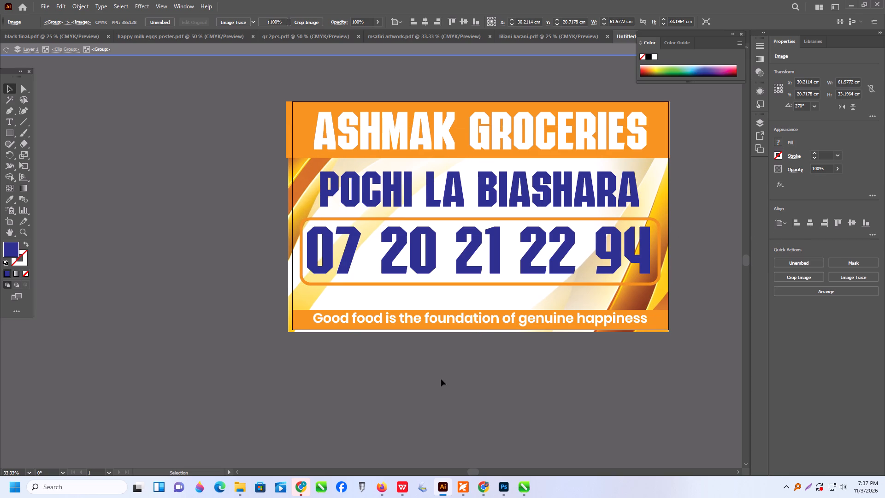
{"action": "double_click", "coordinate": [441, 379]}
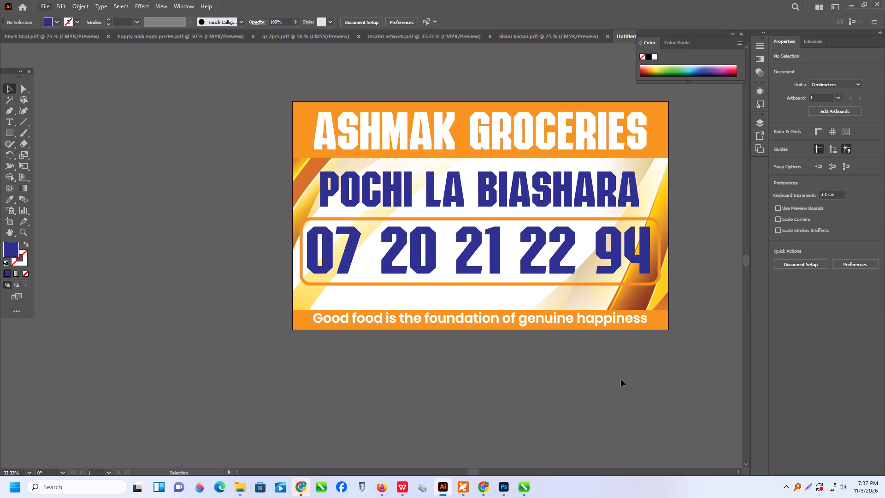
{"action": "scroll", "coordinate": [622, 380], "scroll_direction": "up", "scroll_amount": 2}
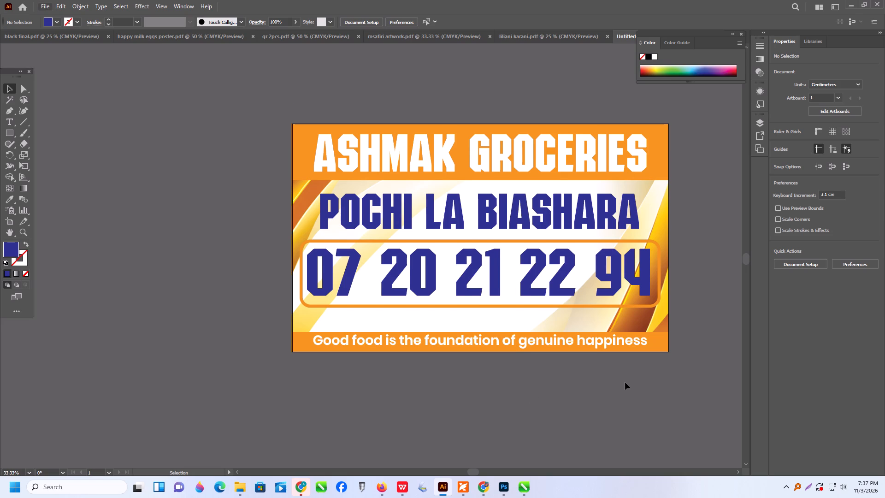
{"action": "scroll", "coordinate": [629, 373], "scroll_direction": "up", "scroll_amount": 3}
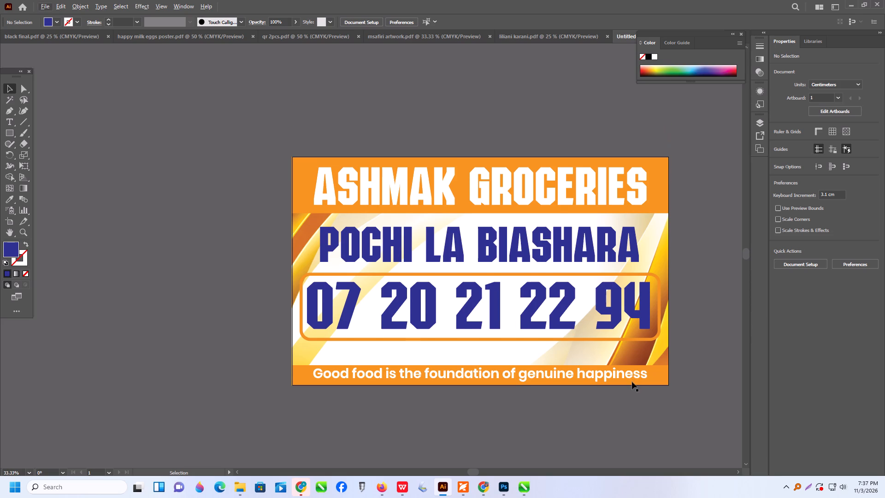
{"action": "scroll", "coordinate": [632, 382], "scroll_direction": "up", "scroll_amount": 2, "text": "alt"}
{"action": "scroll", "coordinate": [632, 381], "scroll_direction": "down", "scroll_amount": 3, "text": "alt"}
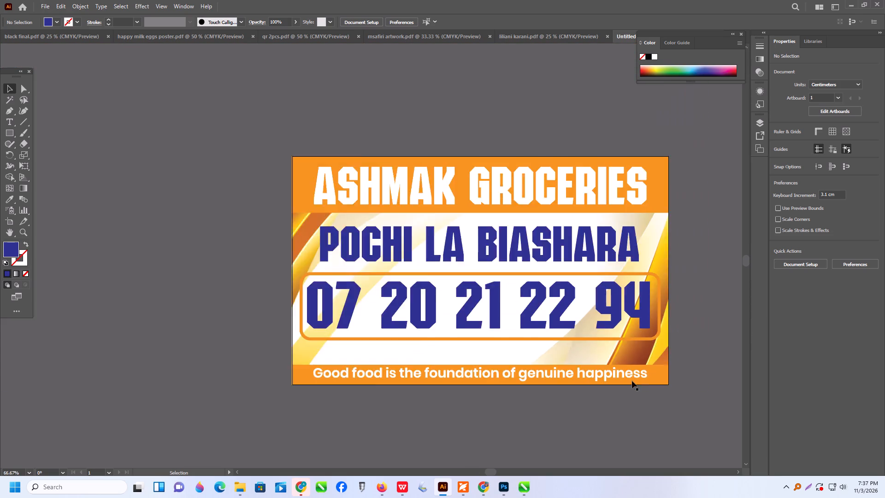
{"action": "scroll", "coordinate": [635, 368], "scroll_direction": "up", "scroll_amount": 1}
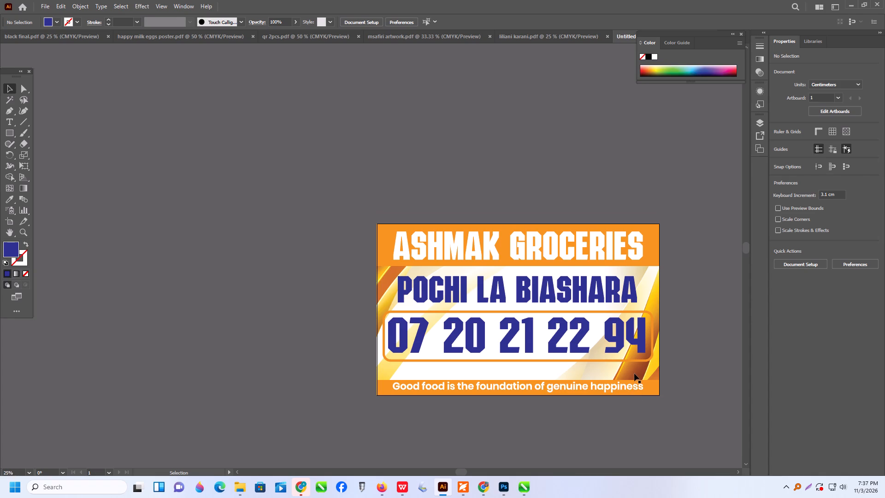
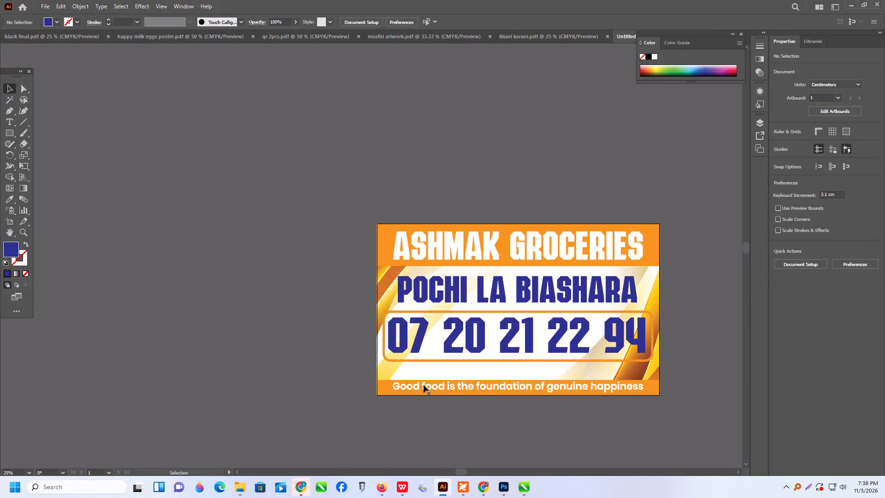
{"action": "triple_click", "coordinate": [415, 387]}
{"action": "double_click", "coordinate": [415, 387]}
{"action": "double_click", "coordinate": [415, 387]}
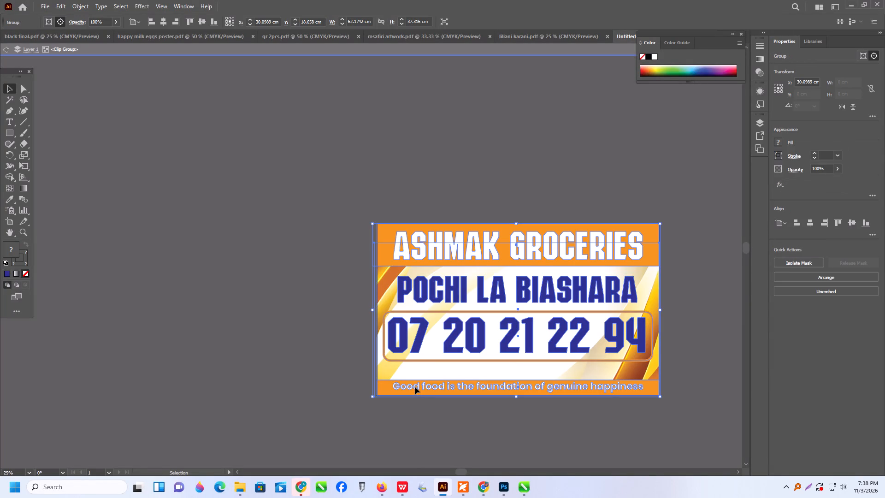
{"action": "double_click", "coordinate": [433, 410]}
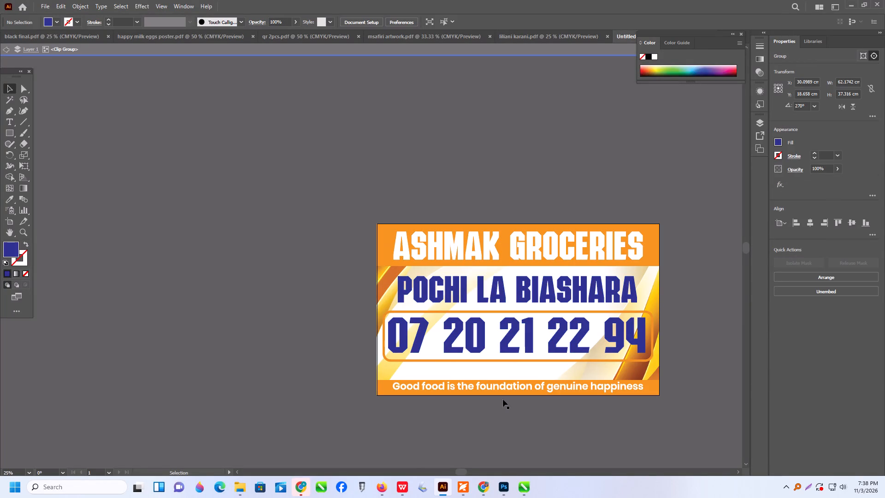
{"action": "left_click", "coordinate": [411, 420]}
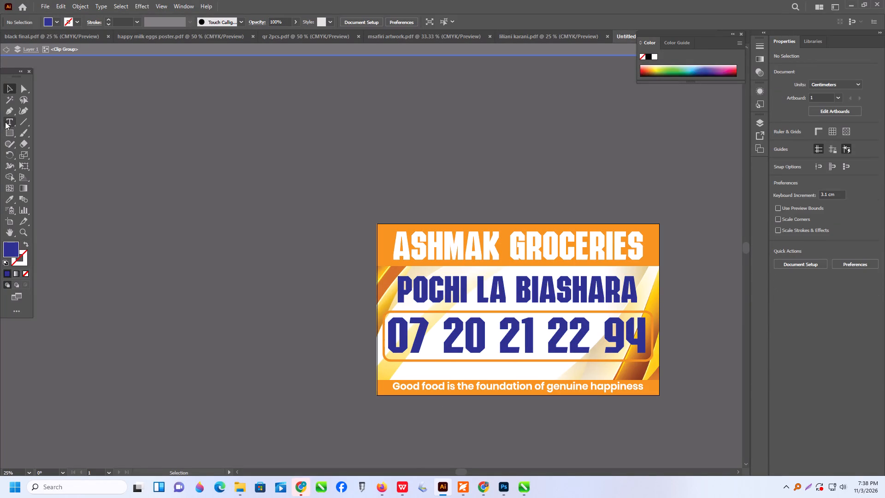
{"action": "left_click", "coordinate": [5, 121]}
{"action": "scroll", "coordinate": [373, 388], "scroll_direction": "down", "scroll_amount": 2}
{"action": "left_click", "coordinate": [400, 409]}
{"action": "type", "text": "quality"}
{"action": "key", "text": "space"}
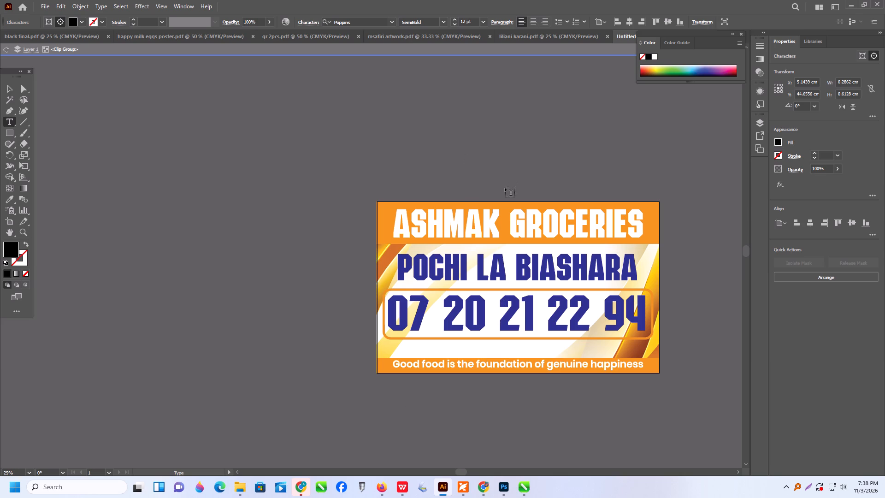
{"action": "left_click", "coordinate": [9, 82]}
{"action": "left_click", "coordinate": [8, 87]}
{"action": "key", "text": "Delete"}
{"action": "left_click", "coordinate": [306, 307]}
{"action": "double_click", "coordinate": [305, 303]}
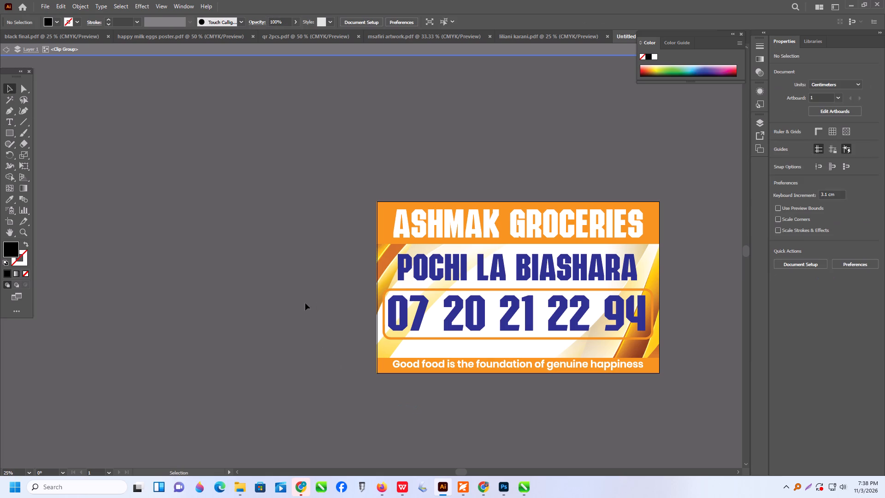
Round all the corners of the sign's clip group slightly.
{"action": "left_click", "coordinate": [397, 209]}
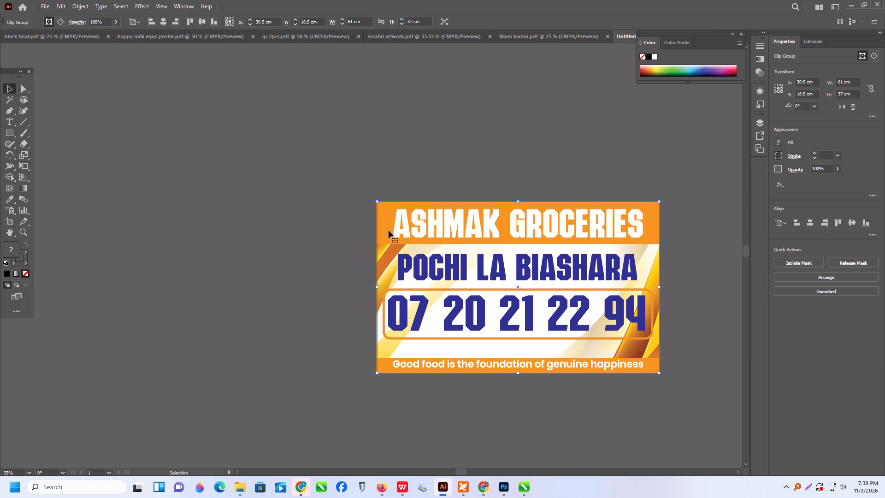
{"action": "left_click_drag", "start_coordinate": [383, 208], "coordinate": [390, 214], "text": "ctrl"}
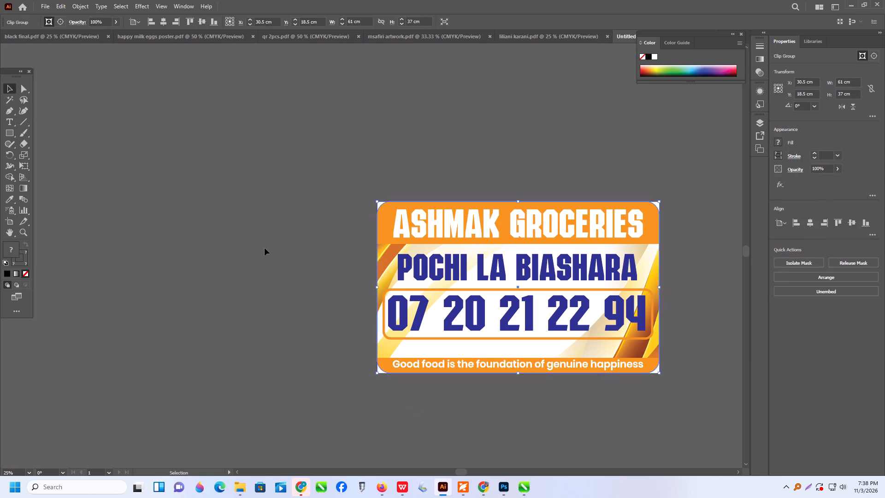
{"action": "left_click", "coordinate": [265, 248]}
{"action": "left_click", "coordinate": [284, 345]}
{"action": "scroll", "coordinate": [407, 340], "scroll_direction": "down", "scroll_amount": 2}
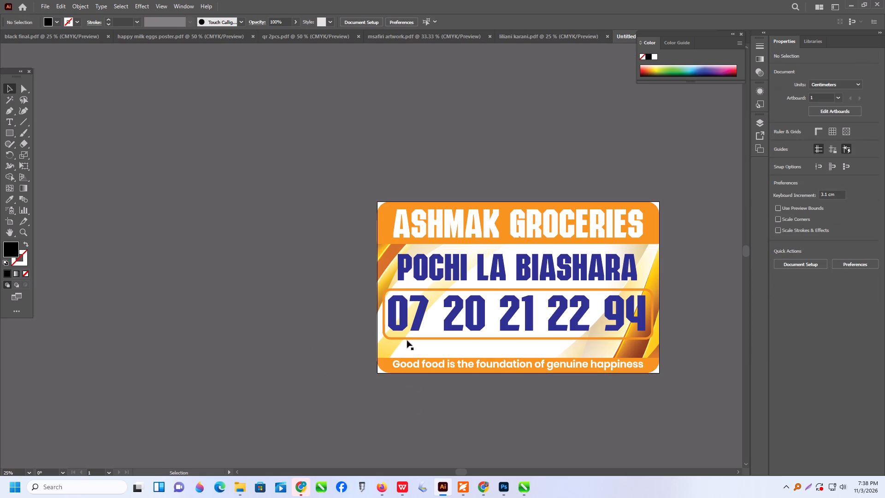
{"action": "scroll", "coordinate": [535, 369], "scroll_direction": "up", "scroll_amount": 1, "text": "alt"}
{"action": "scroll", "coordinate": [422, 296], "scroll_direction": "up", "scroll_amount": 1}
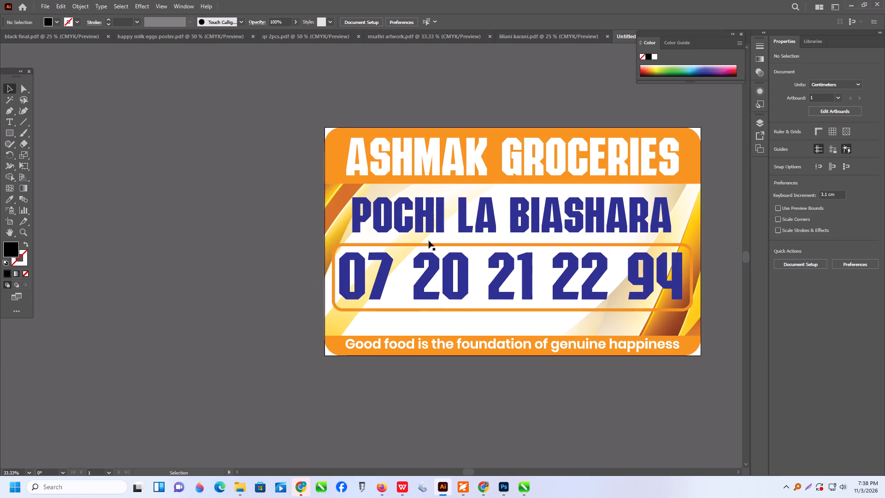
{"action": "left_click", "coordinate": [213, 170]}
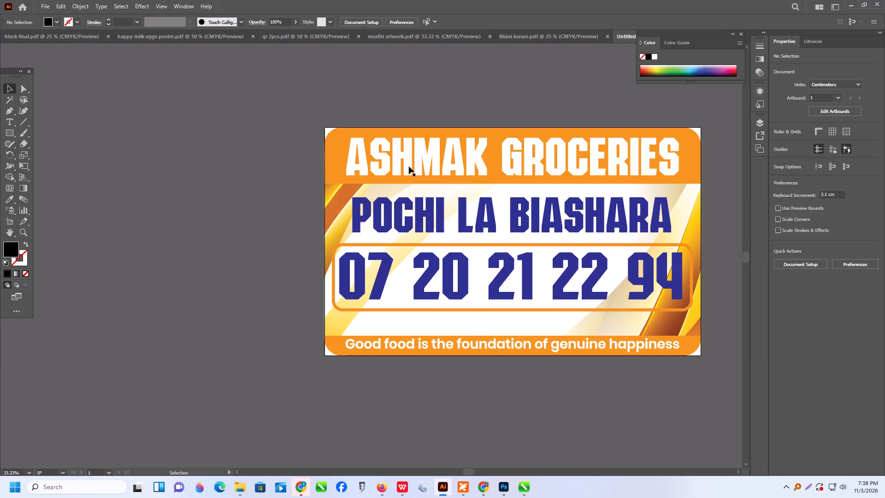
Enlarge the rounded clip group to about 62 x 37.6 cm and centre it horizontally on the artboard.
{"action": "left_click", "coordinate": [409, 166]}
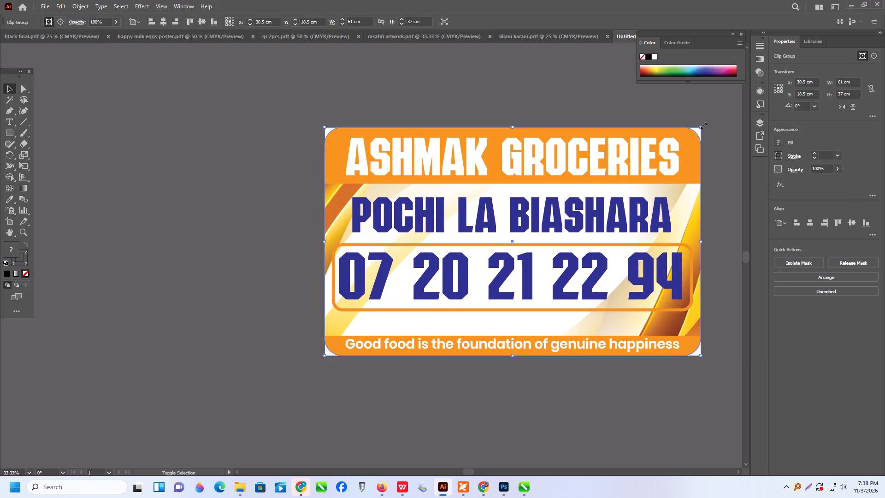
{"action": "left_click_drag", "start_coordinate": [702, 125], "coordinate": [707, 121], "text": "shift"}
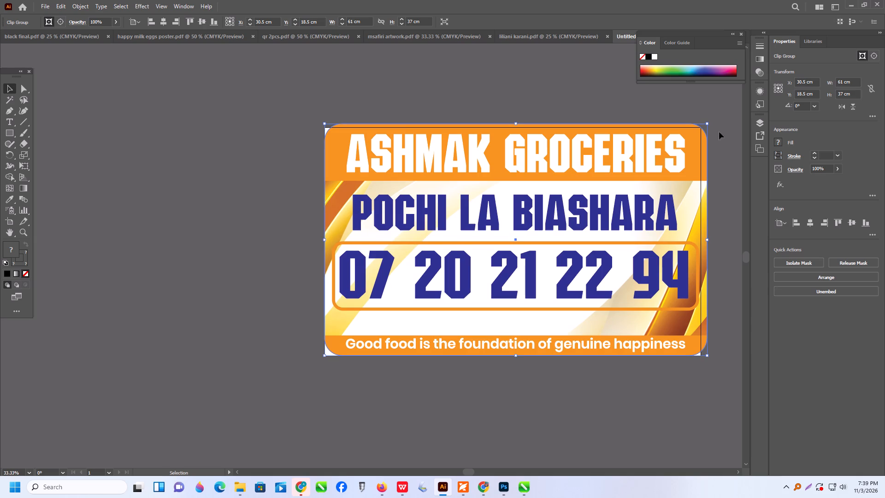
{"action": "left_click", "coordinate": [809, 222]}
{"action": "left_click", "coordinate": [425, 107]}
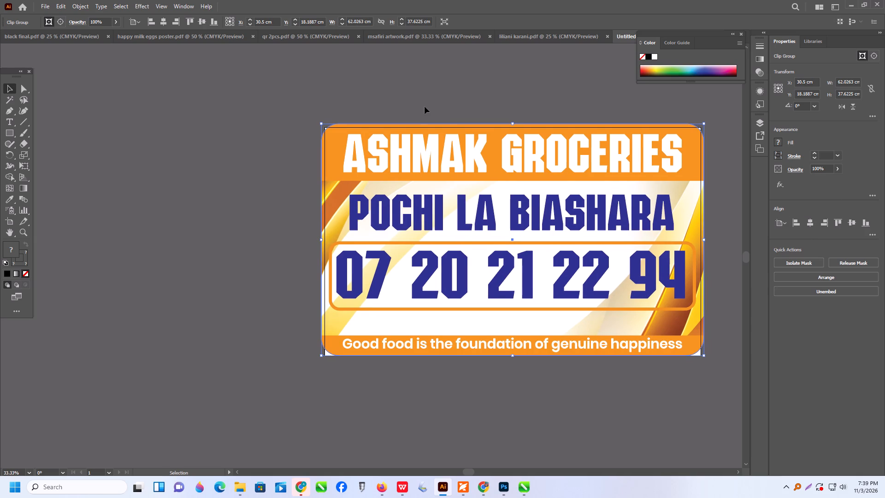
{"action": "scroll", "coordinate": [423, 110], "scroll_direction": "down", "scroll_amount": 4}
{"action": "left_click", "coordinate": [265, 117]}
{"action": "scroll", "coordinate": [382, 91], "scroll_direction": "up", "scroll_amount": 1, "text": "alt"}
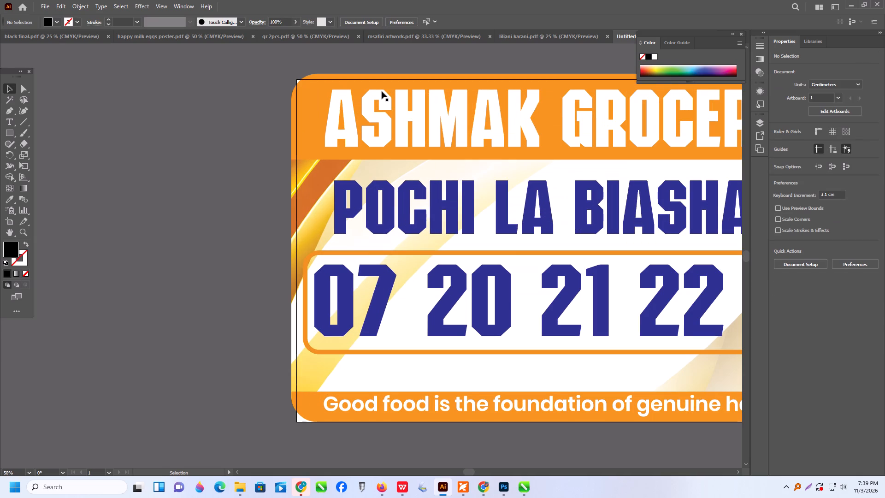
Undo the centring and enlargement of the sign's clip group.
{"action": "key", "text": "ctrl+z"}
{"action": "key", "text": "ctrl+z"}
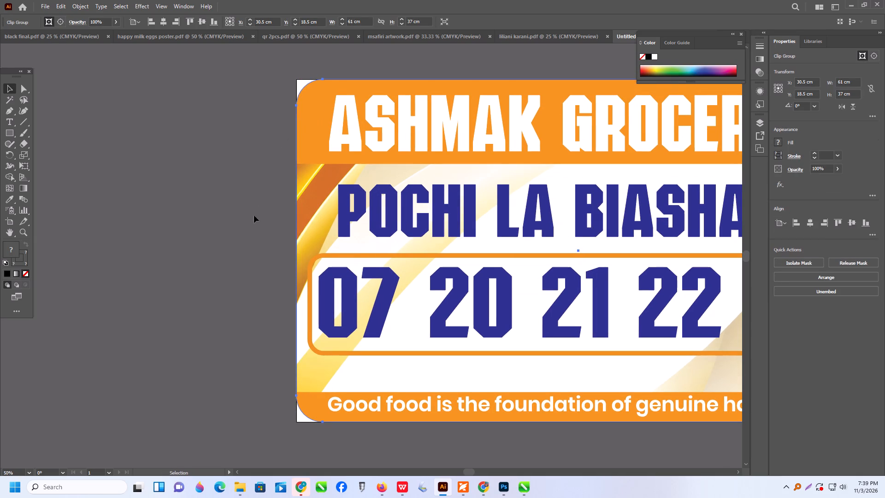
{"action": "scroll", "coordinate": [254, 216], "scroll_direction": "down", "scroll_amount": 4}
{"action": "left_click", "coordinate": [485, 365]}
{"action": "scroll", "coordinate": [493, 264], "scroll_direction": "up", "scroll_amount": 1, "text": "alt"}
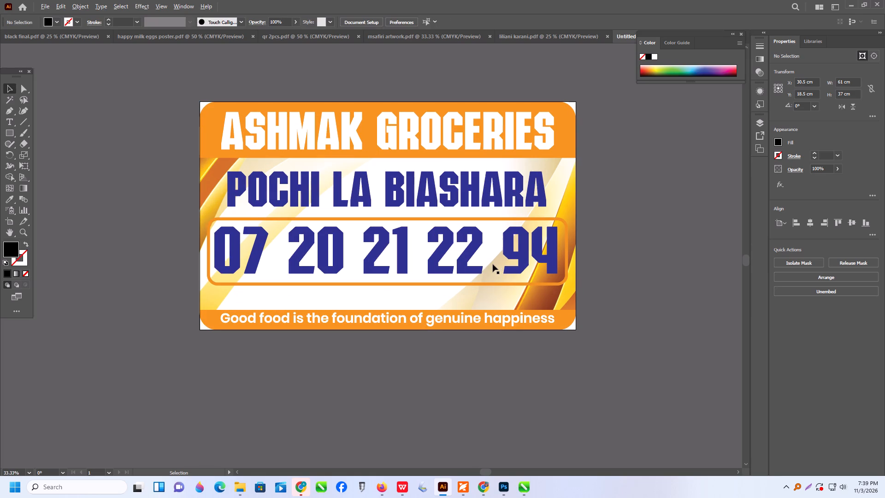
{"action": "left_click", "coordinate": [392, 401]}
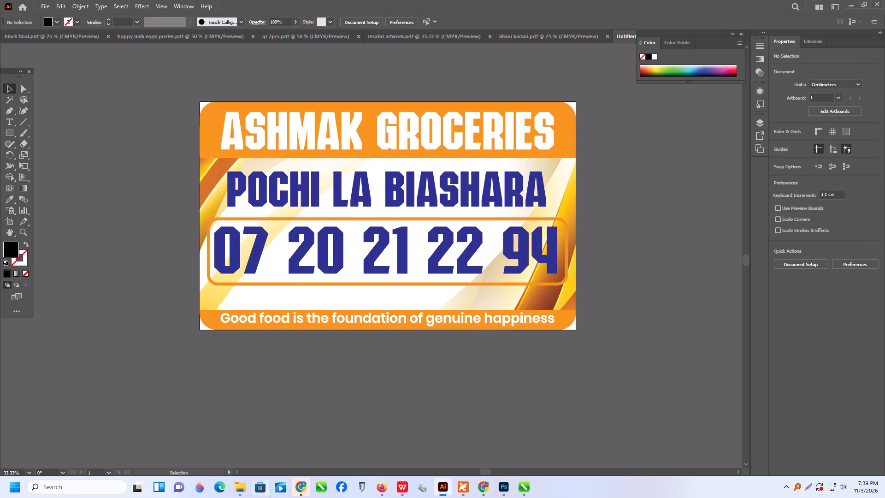
Add the text line "quality food is the foundaton of genuine happiness" in the empty area below the artboard.
{"action": "left_click", "coordinate": [9, 119]}
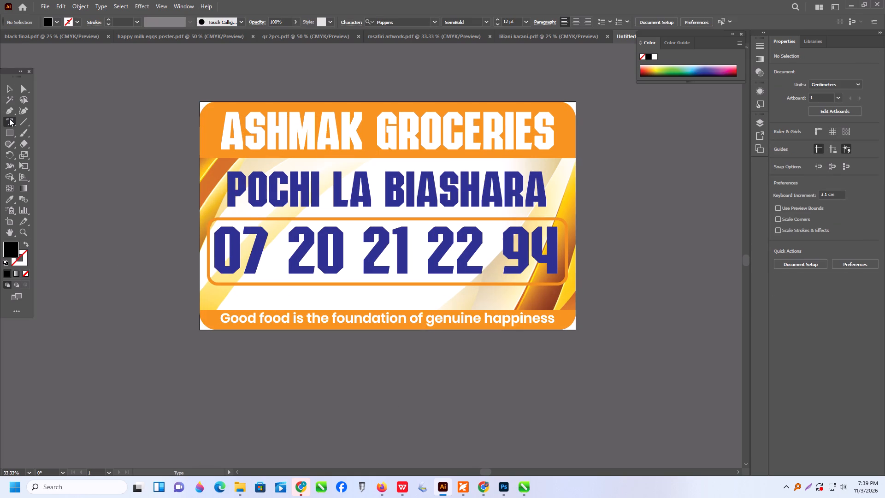
{"action": "left_click", "coordinate": [242, 385]}
{"action": "type", "text": "quality food is the founda"}
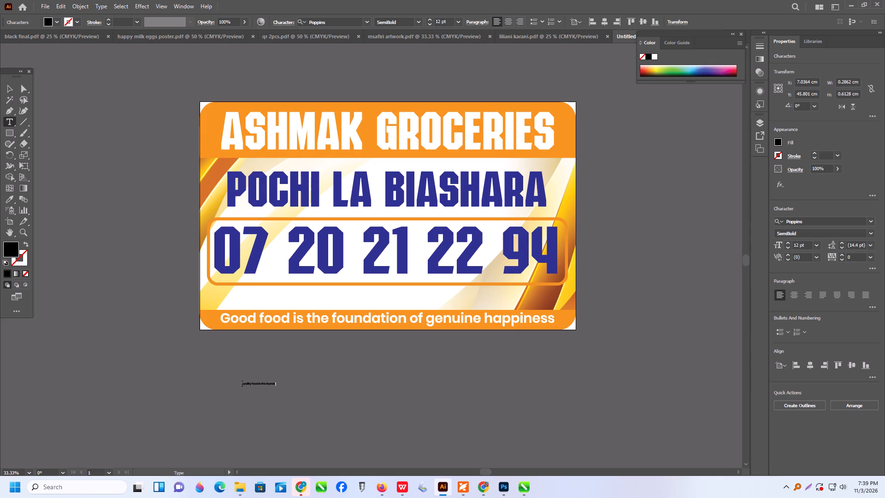
{"action": "key", "text": "t"}
{"action": "type", "text": "on"}
{"action": "key", "text": "space"}
{"action": "type", "text": "of ge"}
{"action": "type", "text": "nuine happiness"}
Scale the new slogan line up proportionally to about 57 cm wide.
{"action": "left_click", "coordinate": [12, 87]}
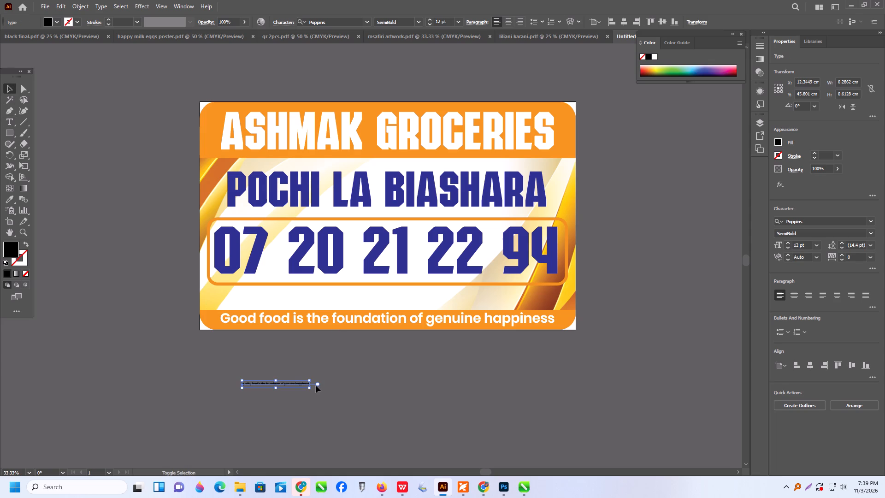
{"action": "left_click_drag", "start_coordinate": [308, 389], "coordinate": [368, 427], "text": "shift"}
{"action": "left_click_drag", "start_coordinate": [516, 484], "coordinate": [510, 478], "text": "shift"}
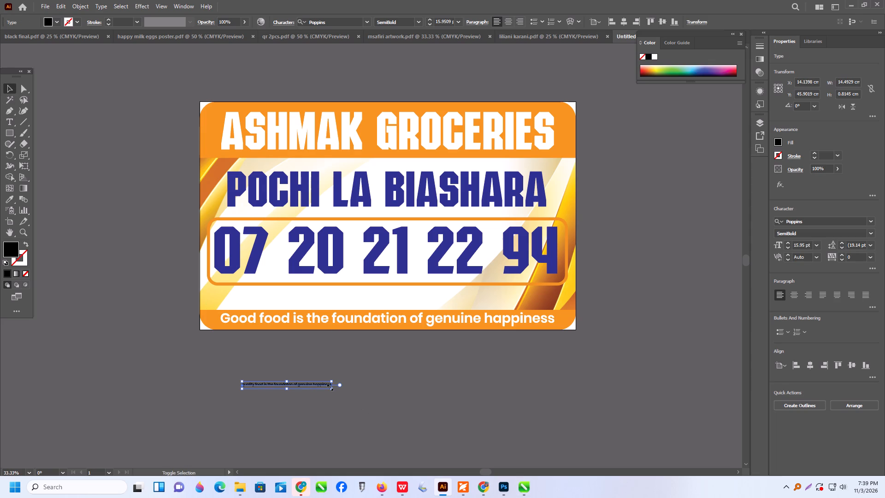
{"action": "left_click_drag", "start_coordinate": [329, 386], "coordinate": [463, 464], "text": "shift"}
{"action": "left_click_drag", "start_coordinate": [479, 468], "coordinate": [493, 467], "text": "shift"}
{"action": "left_click_drag", "start_coordinate": [445, 357], "coordinate": [472, 383], "text": "shift"}
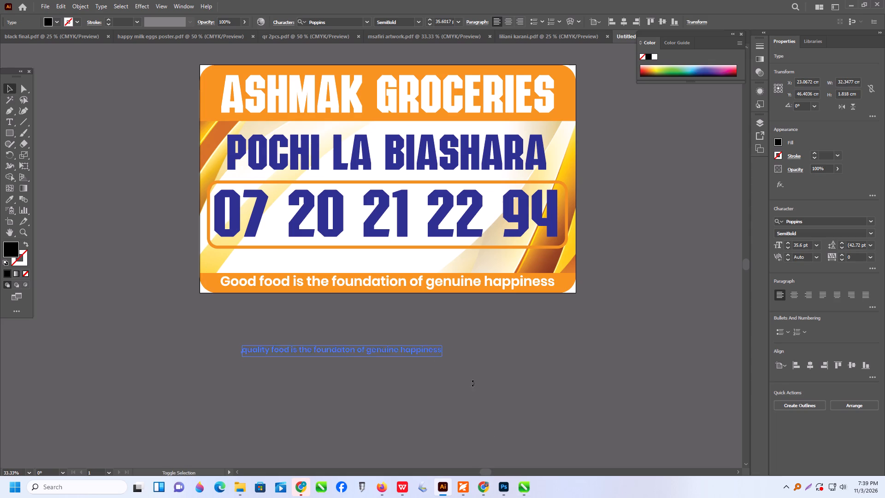
{"action": "left_click_drag", "start_coordinate": [472, 383], "coordinate": [532, 417], "text": "shift"}
{"action": "left_click", "coordinate": [567, 436], "text": "shift"}
{"action": "left_click_drag", "start_coordinate": [439, 356], "coordinate": [594, 408], "text": "shift"}
{"action": "left_click", "coordinate": [594, 408], "text": "shift"}
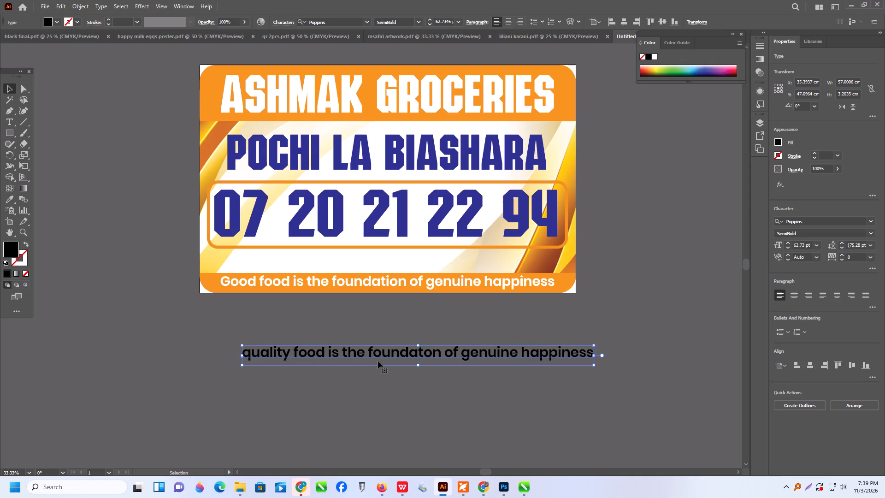
Correct the new slogan's spelling to "foundation" and capitalise its first word as "Quality".
{"action": "left_click", "coordinate": [420, 355]}
{"action": "triple_click", "coordinate": [425, 355]}
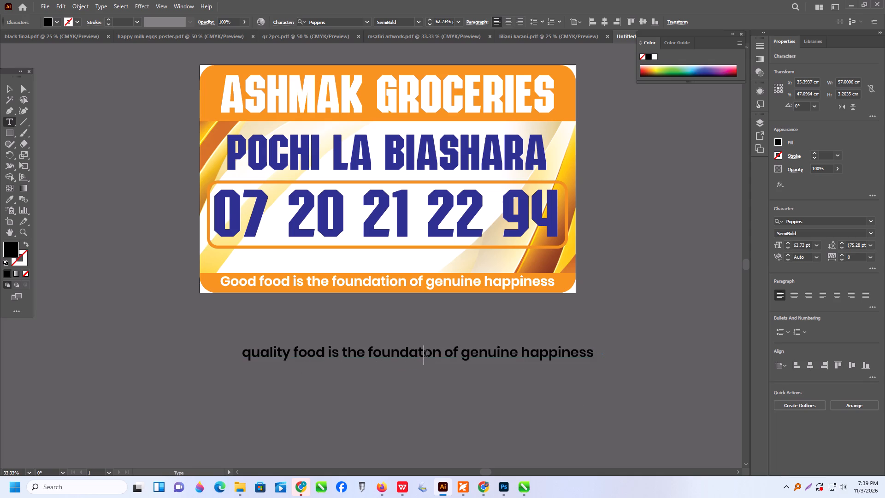
{"action": "left_click", "coordinate": [425, 355]}
{"action": "key", "text": "i"}
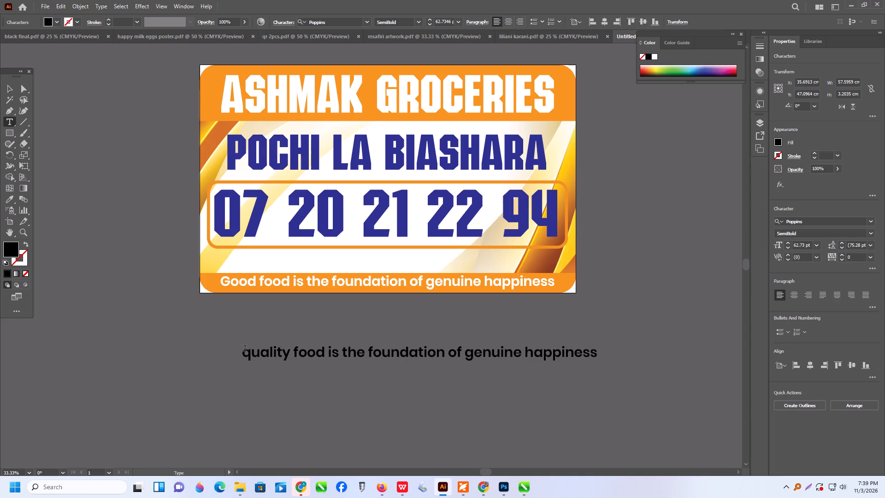
{"action": "left_click_drag", "start_coordinate": [250, 356], "coordinate": [242, 358]}
{"action": "left_click", "coordinate": [14, 91]}
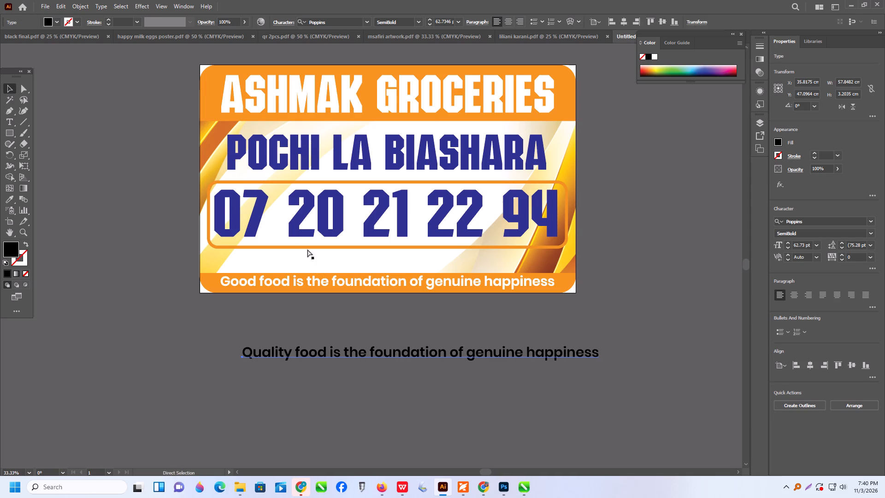
Cut the new slogan, delete the old white slogan inside the sign's isolated group and paste the new one there.
{"action": "key", "text": "ctrl+x"}
{"action": "triple_click", "coordinate": [371, 282]}
{"action": "triple_click", "coordinate": [371, 282]}
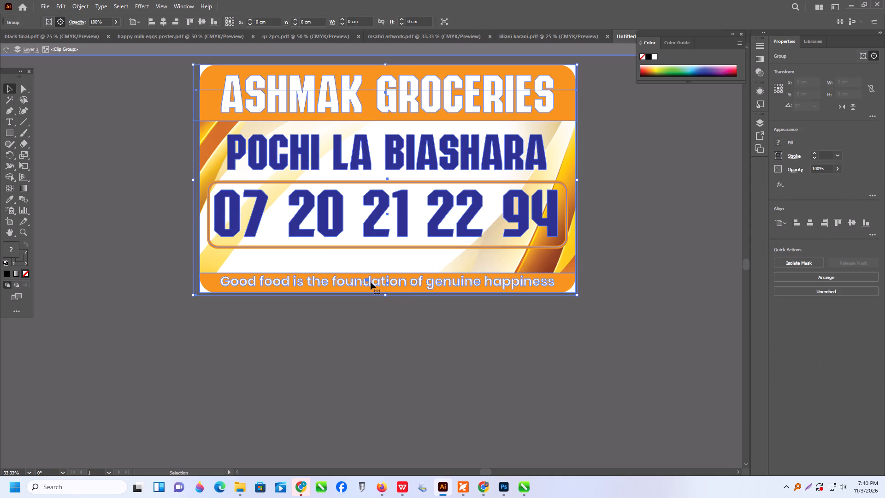
{"action": "triple_click", "coordinate": [405, 284]}
{"action": "left_click", "coordinate": [405, 284]}
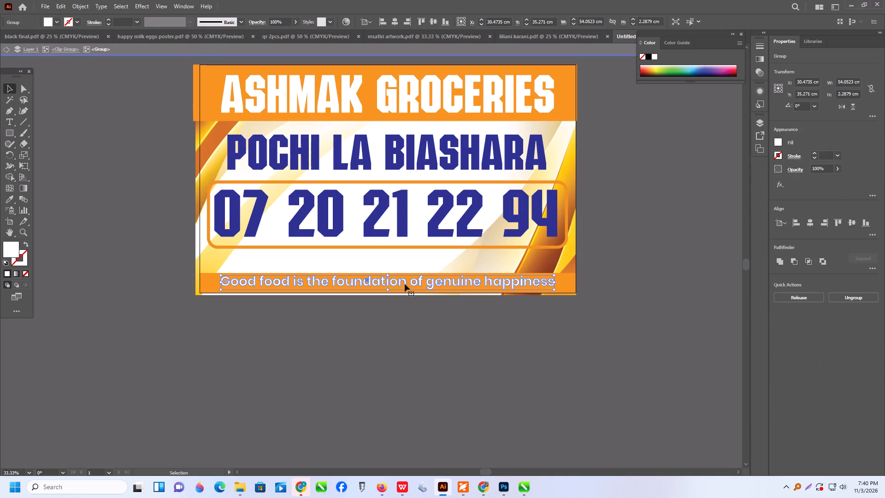
{"action": "key", "text": "Delete"}
{"action": "key", "text": "ctrl+v"}
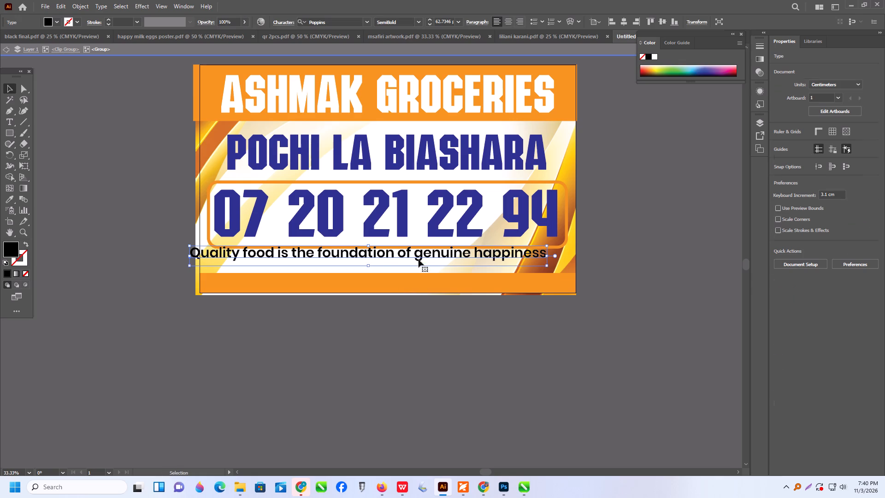
Place the slogan "Quality food is the foundation of genuine happiness" on the bottom orange band and shrink it to about 55 cm wide.
{"action": "left_click_drag", "start_coordinate": [419, 252], "coordinate": [443, 283]}
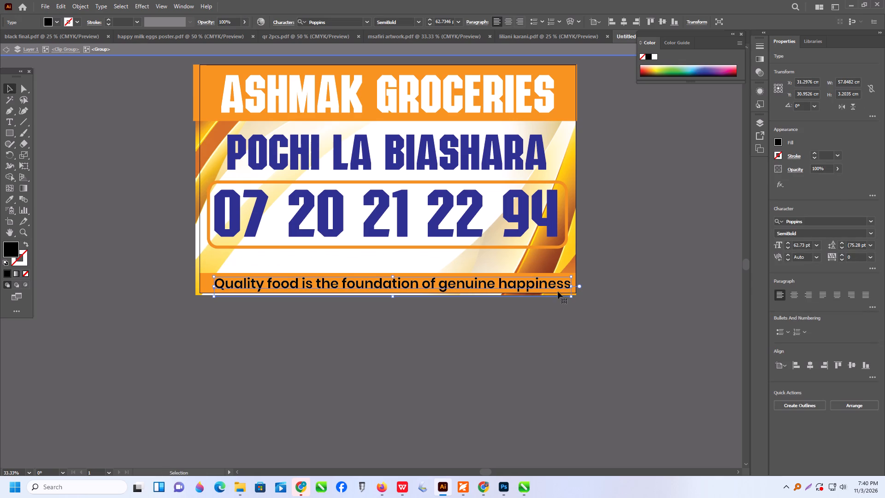
{"action": "left_click_drag", "start_coordinate": [572, 298], "coordinate": [558, 295], "text": "shift"}
Colour the slogan on the orange band white and leave the sign group's isolation.
{"action": "left_click", "coordinate": [507, 286]}
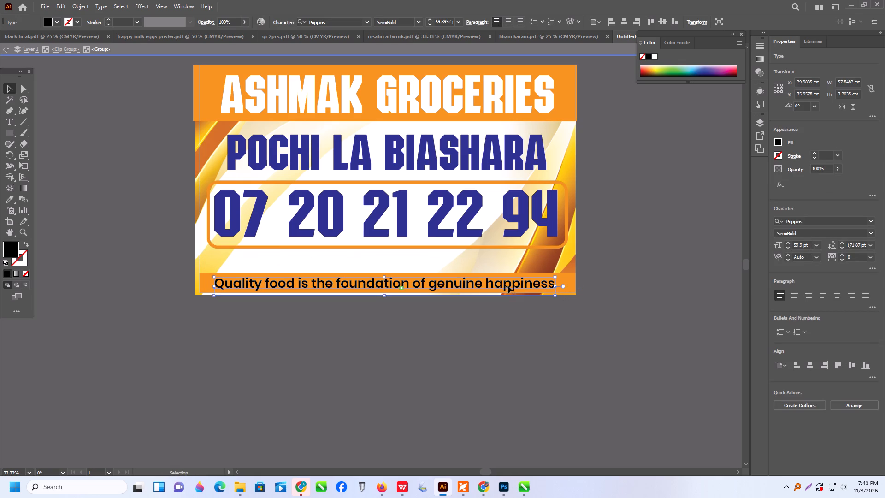
{"action": "left_click", "coordinate": [654, 57]}
{"action": "triple_click", "coordinate": [647, 178]}
{"action": "triple_click", "coordinate": [647, 178]}
{"action": "scroll", "coordinate": [524, 334], "scroll_direction": "up", "scroll_amount": 5}
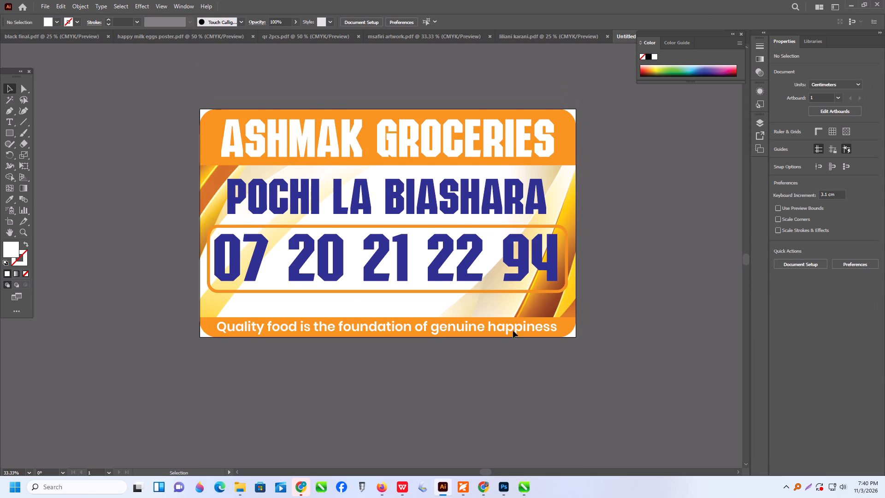
Move the whole sign off the artboard into the empty area above it.
{"action": "scroll", "coordinate": [319, 327], "scroll_direction": "down", "scroll_amount": 2, "text": "alt"}
{"action": "scroll", "coordinate": [347, 302], "scroll_direction": "up", "scroll_amount": 1}
{"action": "left_click_drag", "start_coordinate": [347, 326], "coordinate": [359, 291]}
{"action": "left_click_drag", "start_coordinate": [363, 273], "coordinate": [435, 171]}
{"action": "left_click", "coordinate": [612, 289]}
Look over the Ashmak Groceries sign's layout and text at different magnifications.
{"action": "scroll", "coordinate": [523, 289], "scroll_direction": "up", "scroll_amount": 5}
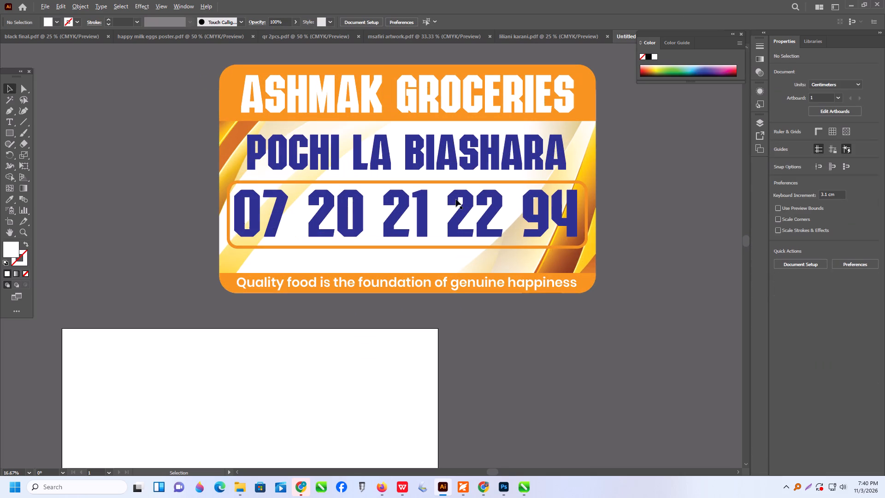
{"action": "scroll", "coordinate": [448, 218], "scroll_direction": "up", "scroll_amount": 3}
{"action": "scroll", "coordinate": [354, 305], "scroll_direction": "up", "scroll_amount": 2, "text": "alt"}
{"action": "scroll", "coordinate": [352, 310], "scroll_direction": "down", "scroll_amount": 3}
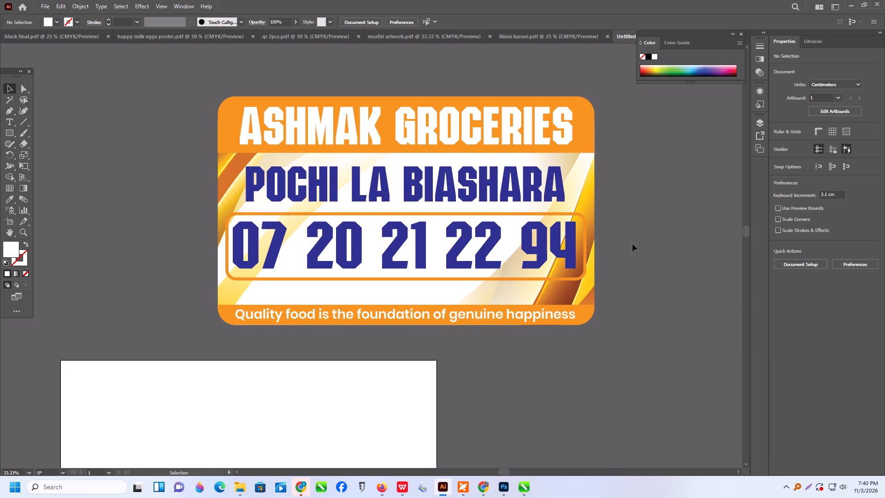
{"action": "scroll", "coordinate": [614, 258], "scroll_direction": "up", "scroll_amount": 1}
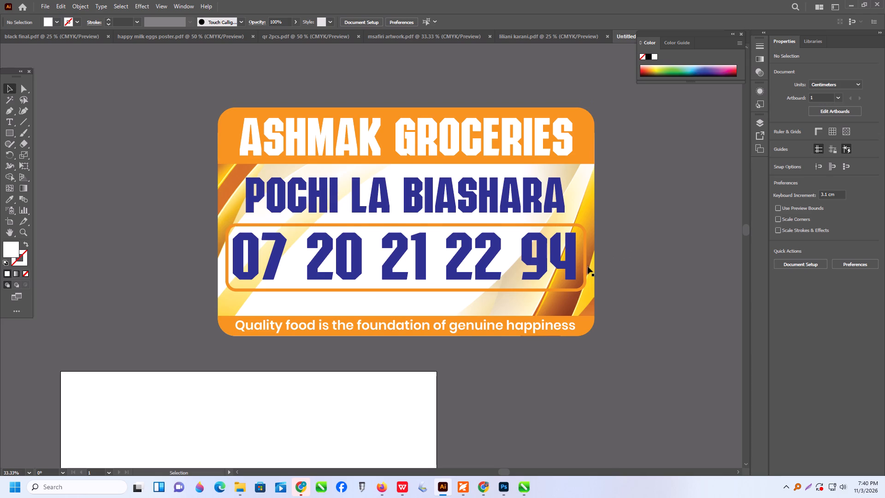
{"action": "scroll", "coordinate": [528, 274], "scroll_direction": "down", "scroll_amount": 3, "text": "alt"}
{"action": "left_click", "coordinate": [482, 265]}
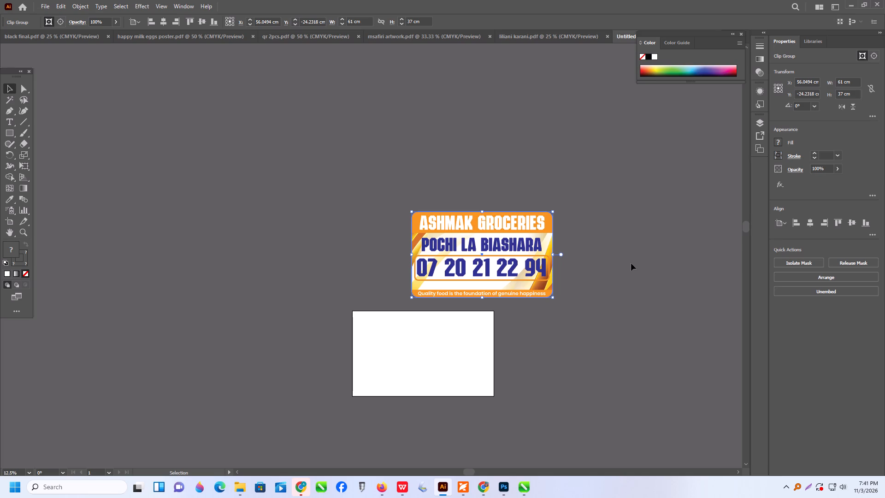
{"action": "left_click", "coordinate": [458, 164]}
{"action": "left_click_drag", "start_coordinate": [312, 173], "coordinate": [625, 341]}
{"action": "left_click", "coordinate": [642, 345]}
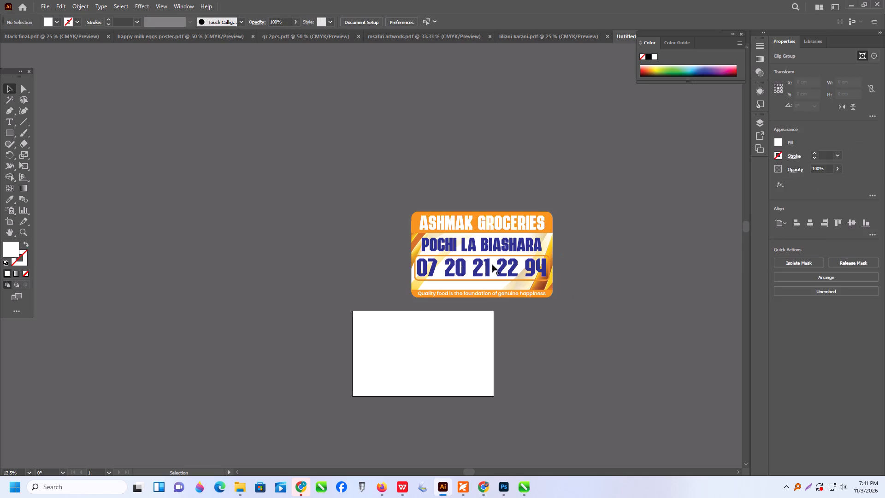
Duplicate the sign above the artboard, delete the surplus third copy and set the remaining two closely side by side.
{"action": "left_click_drag", "start_coordinate": [472, 259], "coordinate": [410, 251]}
{"action": "left_click_drag", "start_coordinate": [430, 251], "coordinate": [513, 271], "text": "alt"}
{"action": "left_click_drag", "start_coordinate": [540, 270], "coordinate": [599, 261], "text": "alt"}
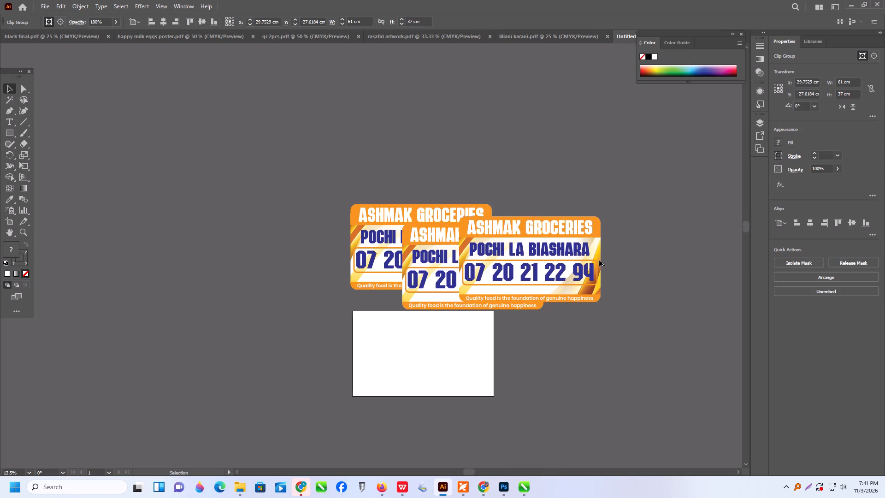
{"action": "left_click_drag", "start_coordinate": [599, 261], "coordinate": [617, 253], "text": "alt"}
{"action": "key", "text": "Delete"}
{"action": "left_click_drag", "start_coordinate": [502, 283], "coordinate": [609, 254]}
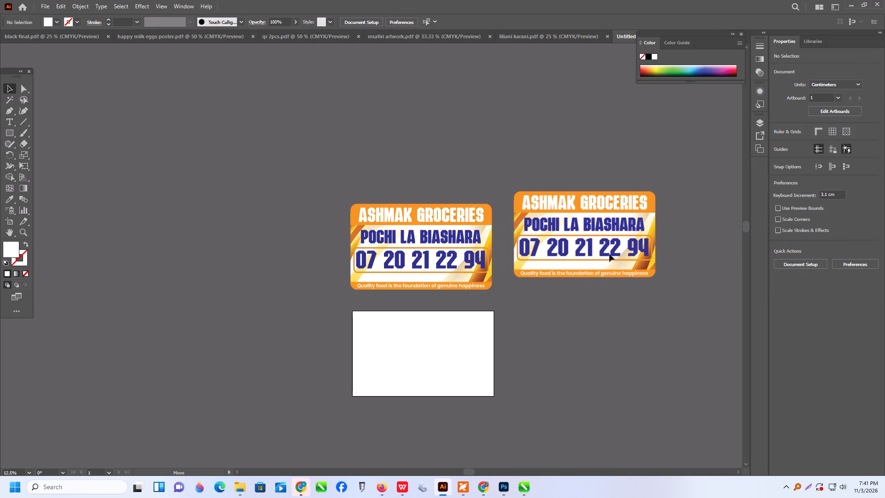
{"action": "left_click_drag", "start_coordinate": [609, 254], "coordinate": [594, 264]}
{"action": "left_click_drag", "start_coordinate": [166, 162], "coordinate": [516, 251]}
{"action": "left_click", "coordinate": [572, 259]}
{"action": "left_click", "coordinate": [566, 245]}
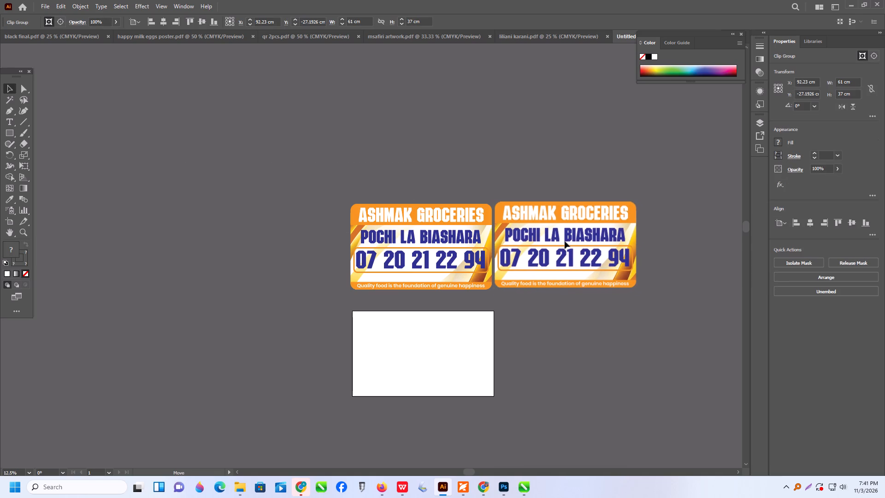
{"action": "left_click_drag", "start_coordinate": [273, 173], "coordinate": [291, 188]}
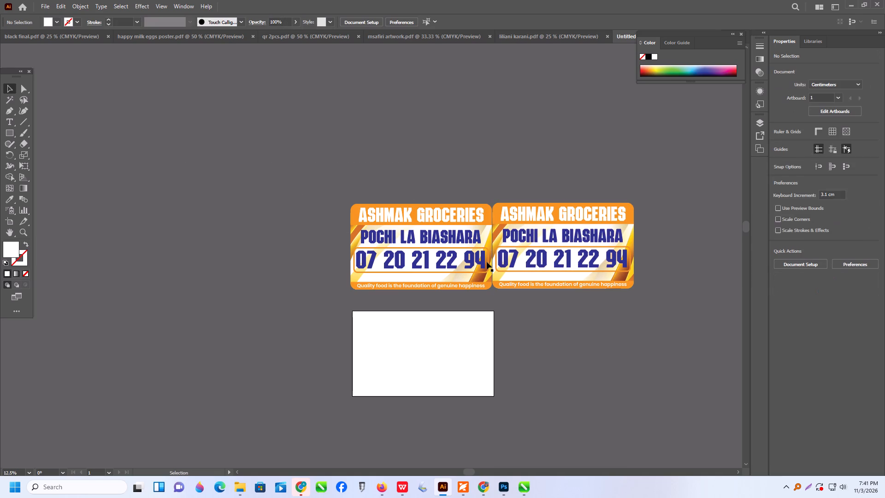
Align the top edges of the two signs, using the right-hand sign as the key object.
{"action": "left_click", "coordinate": [487, 262]}
{"action": "left_click", "coordinate": [555, 246], "text": "shift"}
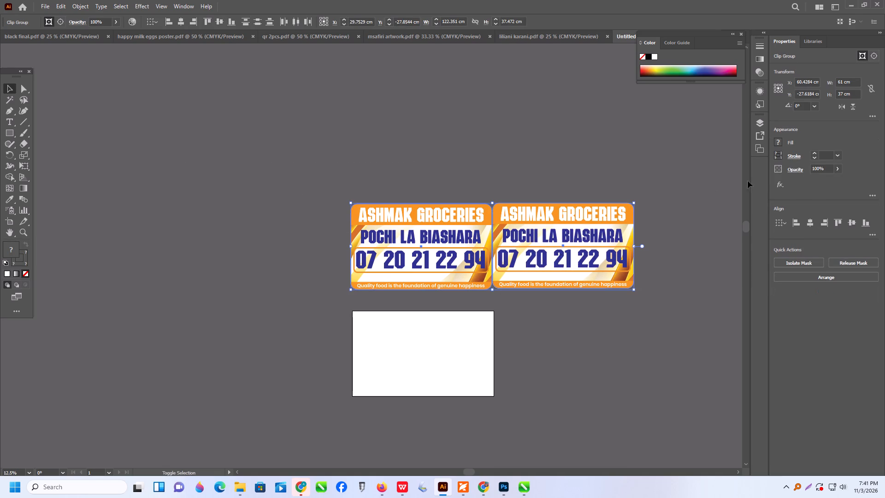
{"action": "left_click", "coordinate": [781, 226]}
{"action": "left_click", "coordinate": [780, 227]}
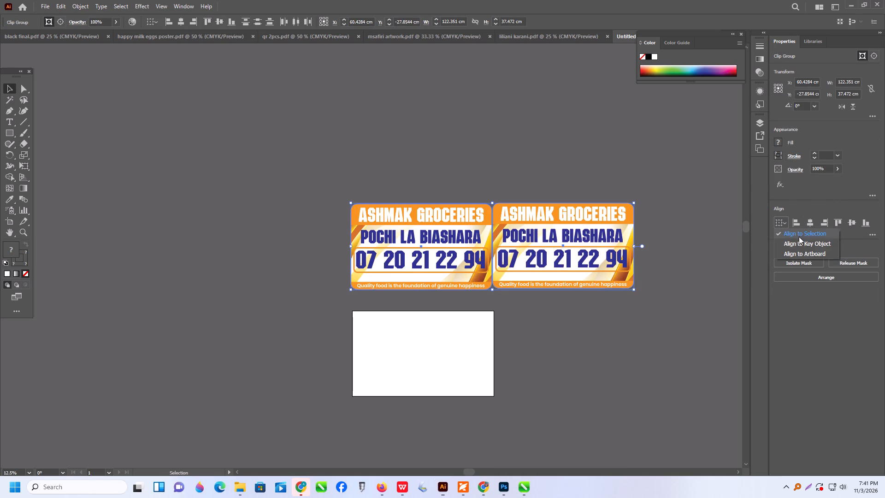
{"action": "left_click", "coordinate": [804, 243]}
{"action": "left_click", "coordinate": [835, 219]}
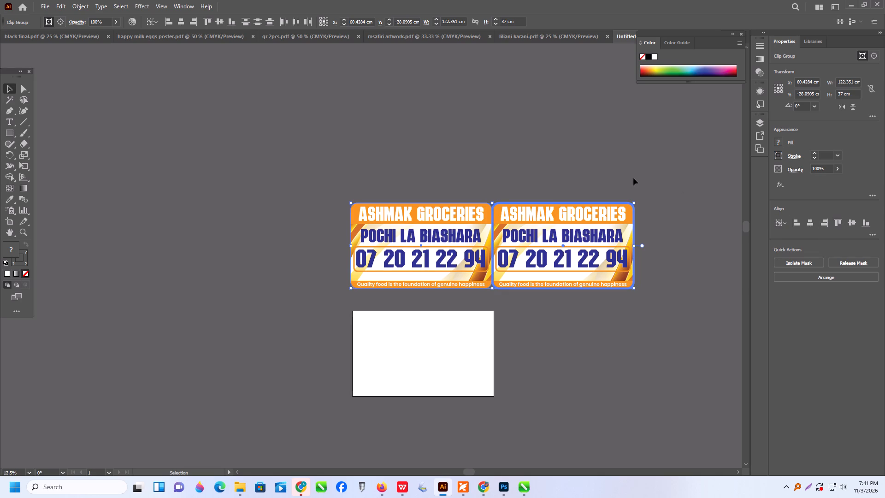
{"action": "left_click", "coordinate": [609, 163]}
Nudge the right-hand sign 3.1 cm to the right to open a gap between the two signs.
{"action": "scroll", "coordinate": [551, 255], "scroll_direction": "up", "scroll_amount": 2, "text": "alt"}
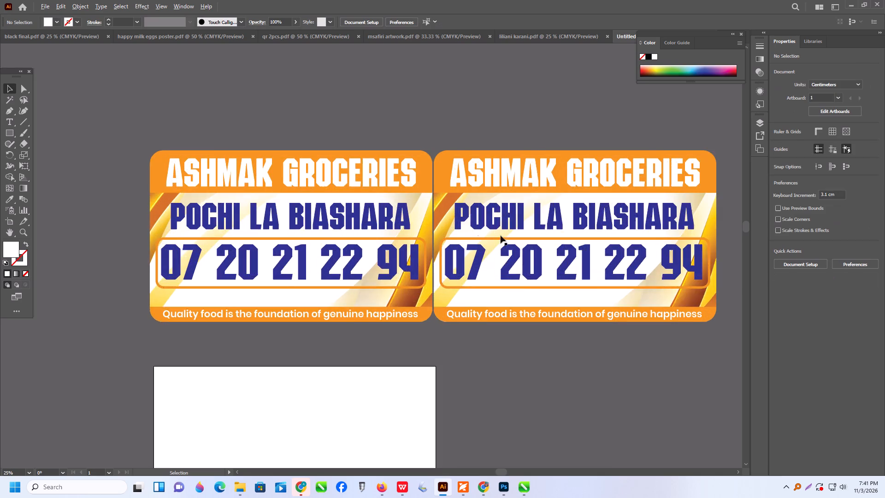
{"action": "scroll", "coordinate": [460, 236], "scroll_direction": "up", "scroll_amount": 3, "text": "alt"}
{"action": "scroll", "coordinate": [407, 379], "scroll_direction": "down", "scroll_amount": 4, "text": "alt"}
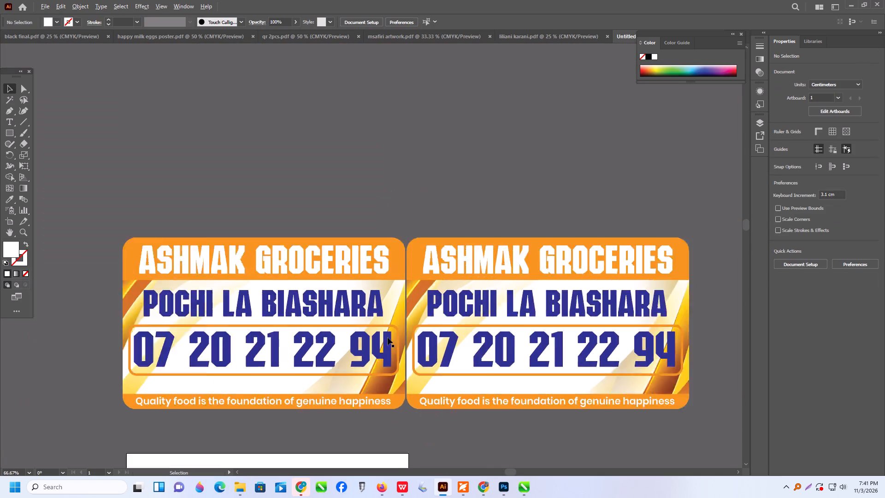
{"action": "left_click", "coordinate": [487, 330]}
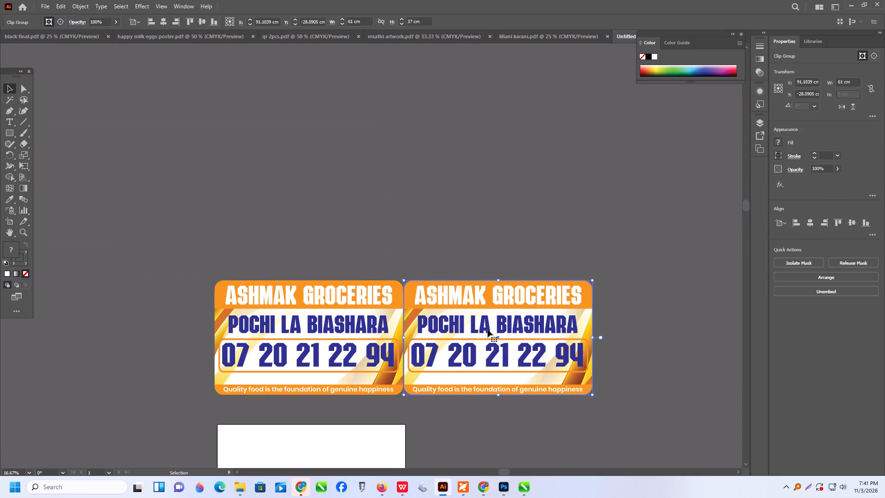
{"action": "key", "text": "Right"}
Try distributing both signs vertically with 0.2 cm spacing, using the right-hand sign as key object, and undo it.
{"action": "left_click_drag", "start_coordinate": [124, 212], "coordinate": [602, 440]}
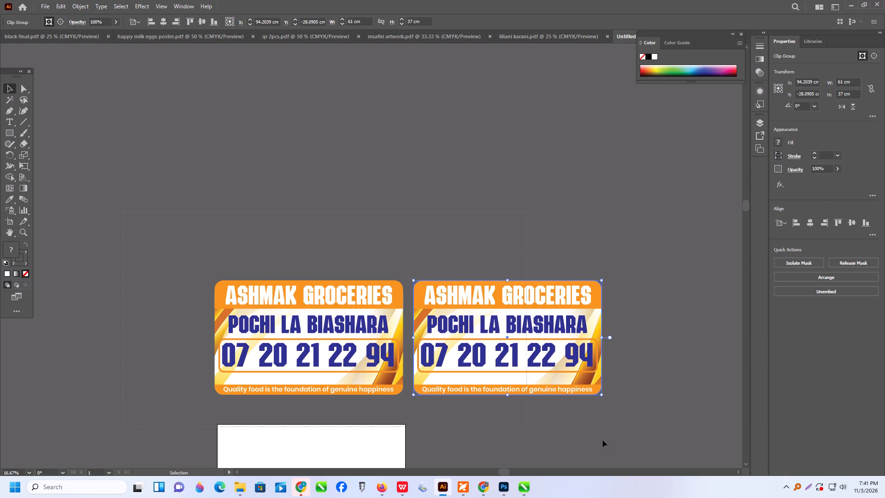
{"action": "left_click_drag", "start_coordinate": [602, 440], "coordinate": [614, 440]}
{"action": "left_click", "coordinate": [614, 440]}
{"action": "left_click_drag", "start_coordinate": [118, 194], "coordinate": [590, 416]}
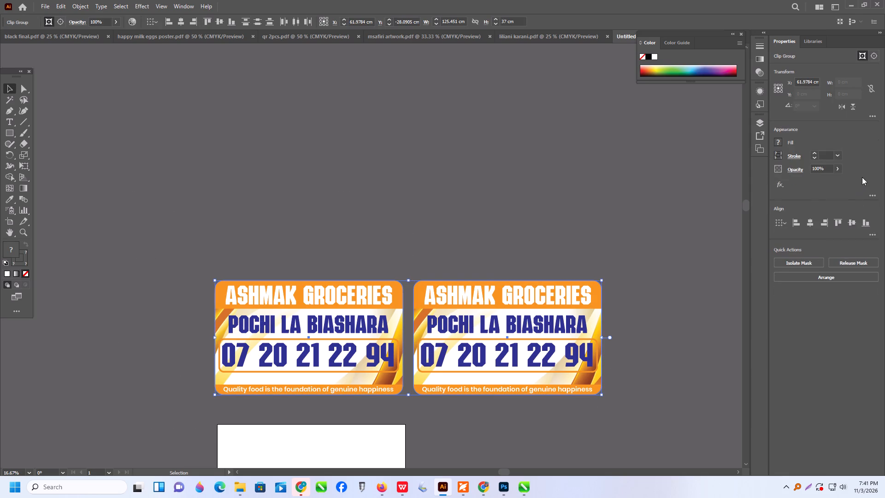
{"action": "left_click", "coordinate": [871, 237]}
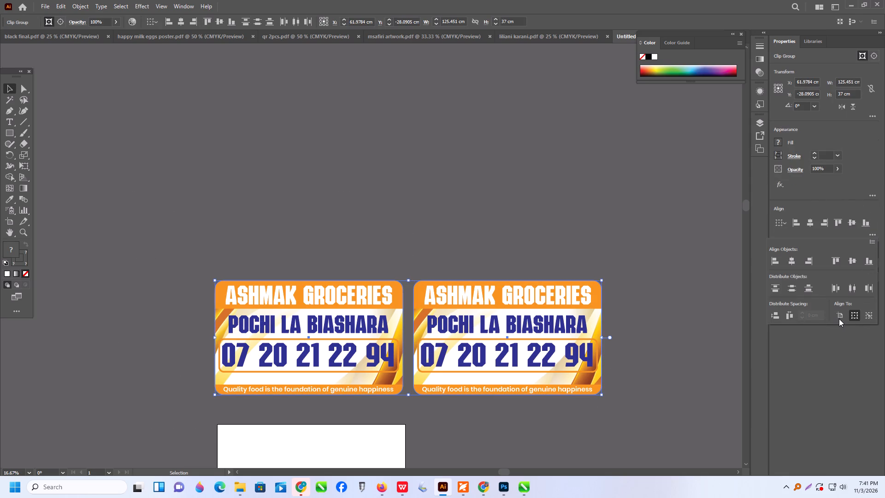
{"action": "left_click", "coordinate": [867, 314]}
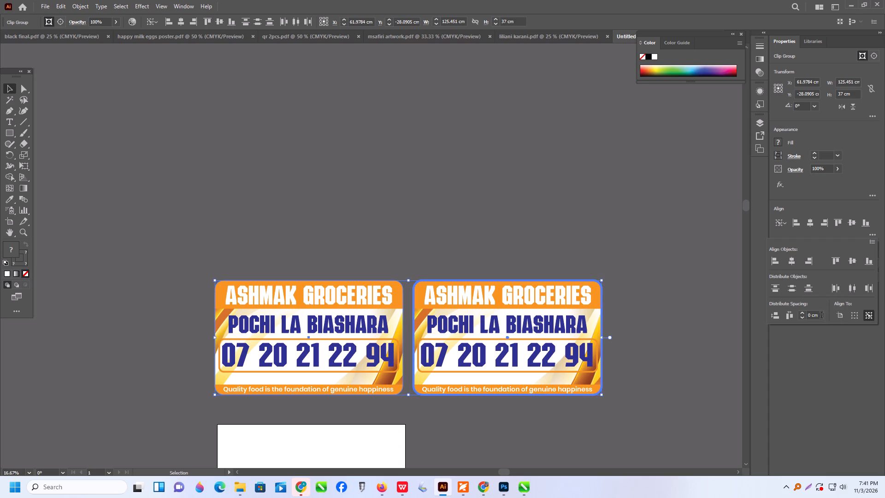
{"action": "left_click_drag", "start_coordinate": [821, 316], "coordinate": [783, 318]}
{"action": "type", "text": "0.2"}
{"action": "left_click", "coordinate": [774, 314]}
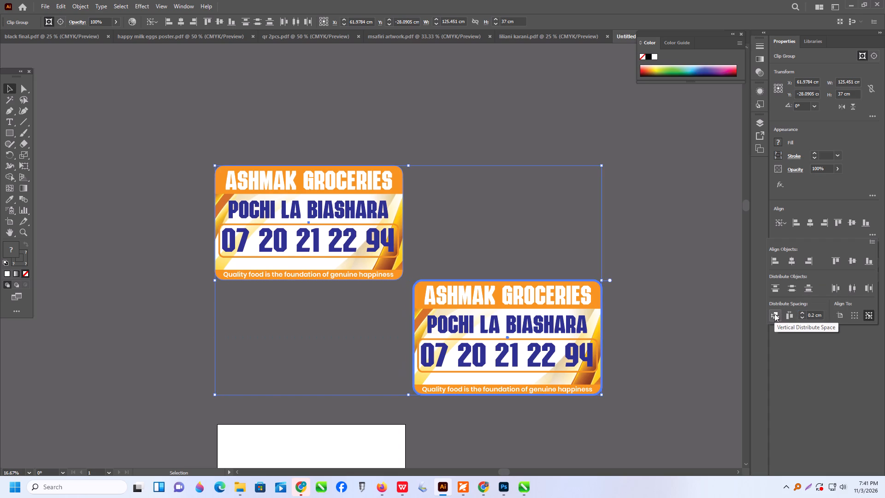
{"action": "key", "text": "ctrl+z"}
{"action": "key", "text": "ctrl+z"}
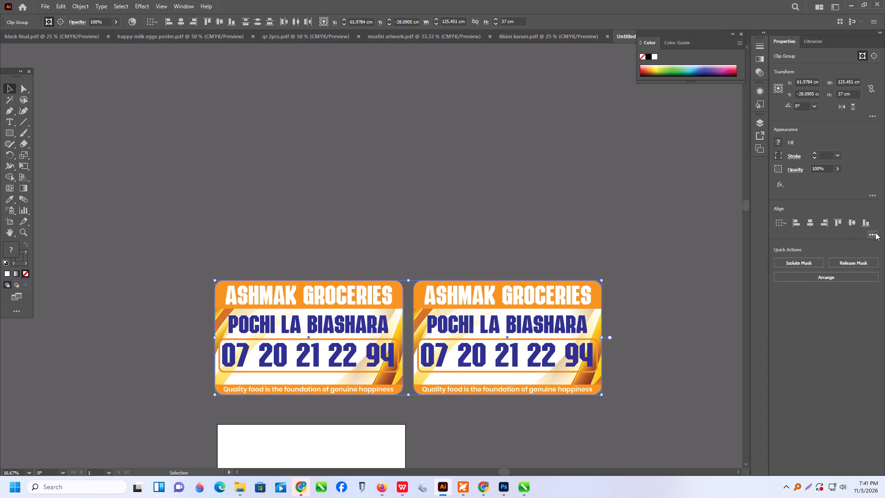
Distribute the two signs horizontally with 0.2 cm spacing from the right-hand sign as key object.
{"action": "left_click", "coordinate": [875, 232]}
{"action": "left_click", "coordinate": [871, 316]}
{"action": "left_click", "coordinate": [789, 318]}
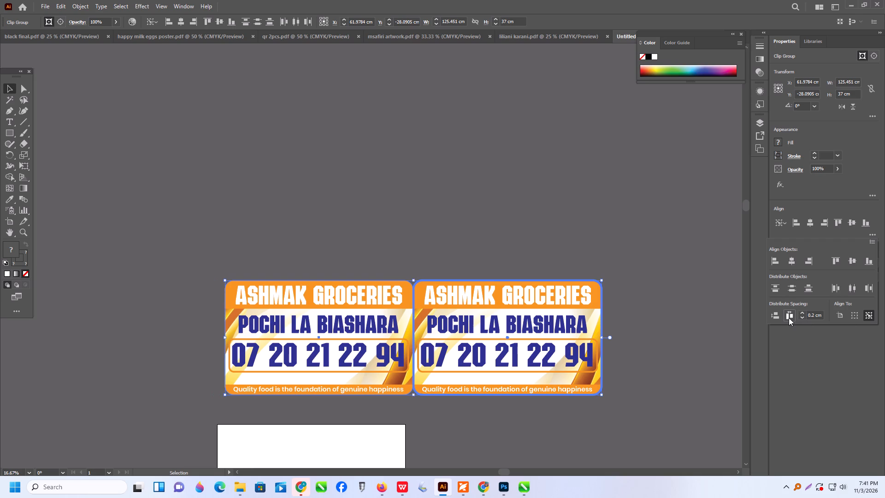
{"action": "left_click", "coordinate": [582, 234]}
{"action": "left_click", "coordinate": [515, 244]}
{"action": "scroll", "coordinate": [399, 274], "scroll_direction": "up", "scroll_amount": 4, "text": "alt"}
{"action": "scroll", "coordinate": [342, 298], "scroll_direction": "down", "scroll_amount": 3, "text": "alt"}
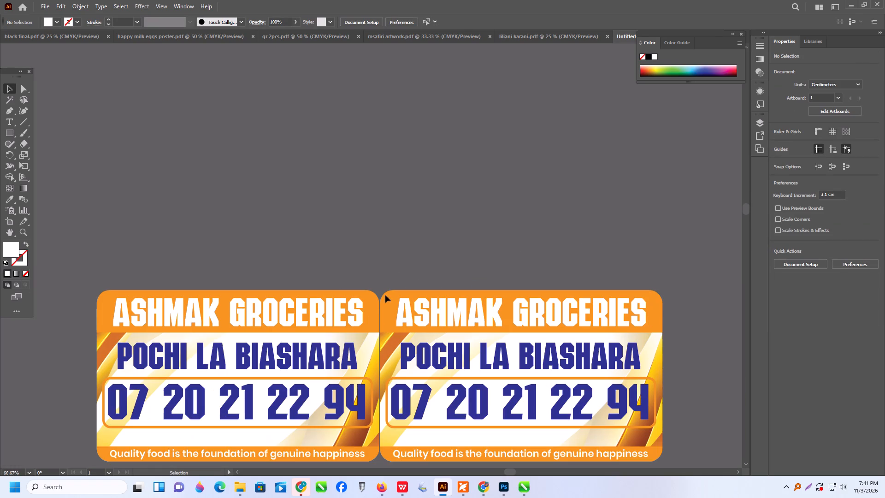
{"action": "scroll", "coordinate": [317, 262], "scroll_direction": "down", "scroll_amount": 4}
Set the horizontal spacing between the two signs to 1 cm, keeping the right-hand sign as key object.
{"action": "left_click", "coordinate": [314, 278]}
{"action": "left_click", "coordinate": [458, 287], "text": "shift"}
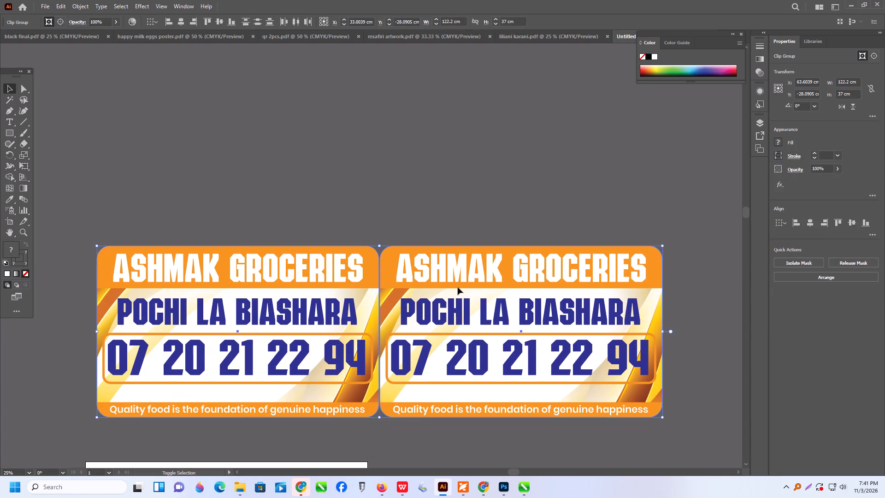
{"action": "left_click", "coordinate": [874, 237]}
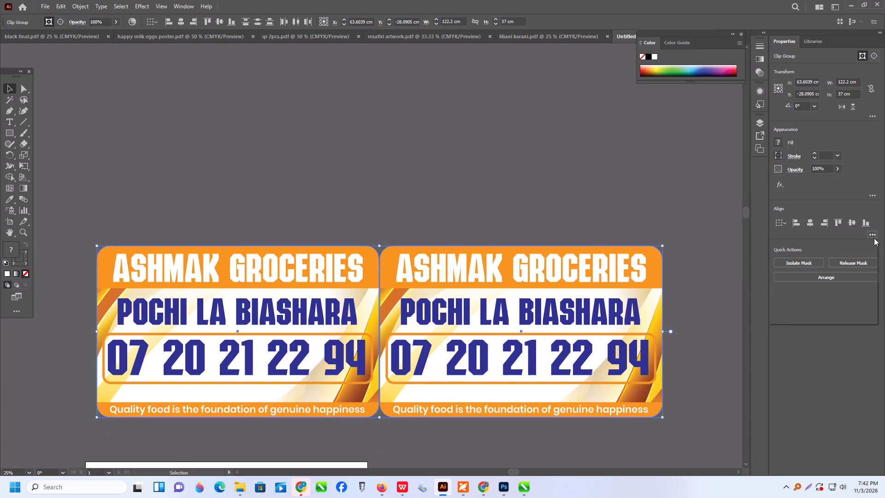
{"action": "left_click", "coordinate": [867, 315]}
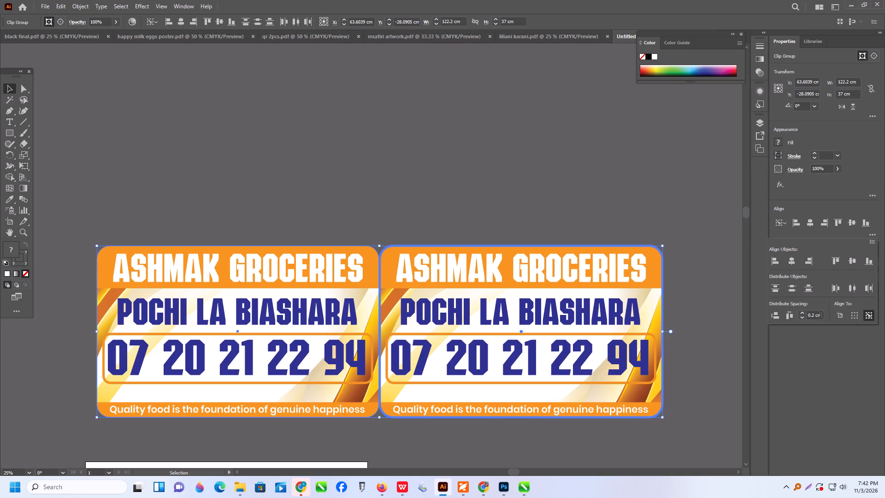
{"action": "left_click_drag", "start_coordinate": [820, 315], "coordinate": [792, 313]}
{"action": "key", "text": "1"}
{"action": "left_click", "coordinate": [789, 316]}
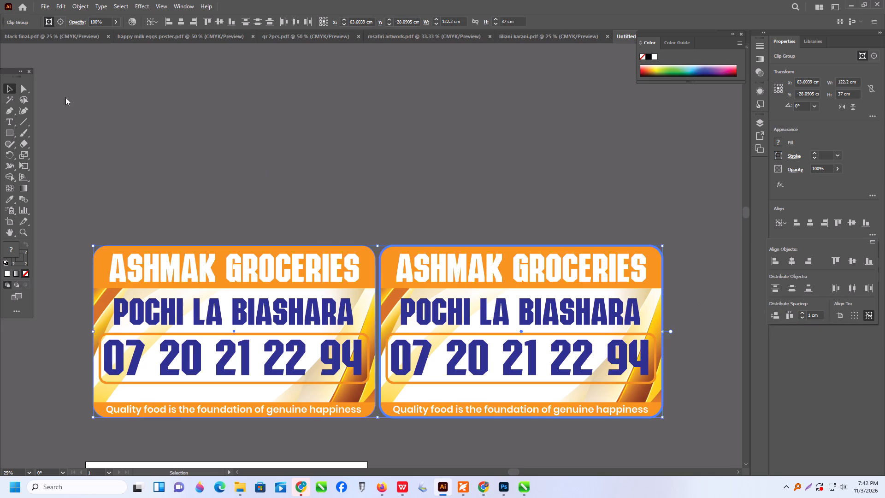
{"action": "left_click", "coordinate": [132, 145]}
{"action": "left_click", "coordinate": [138, 152]}
{"action": "left_click", "coordinate": [247, 178]}
Select both signs and fit the artboard to the selected artwork.
{"action": "left_click", "coordinate": [265, 250]}
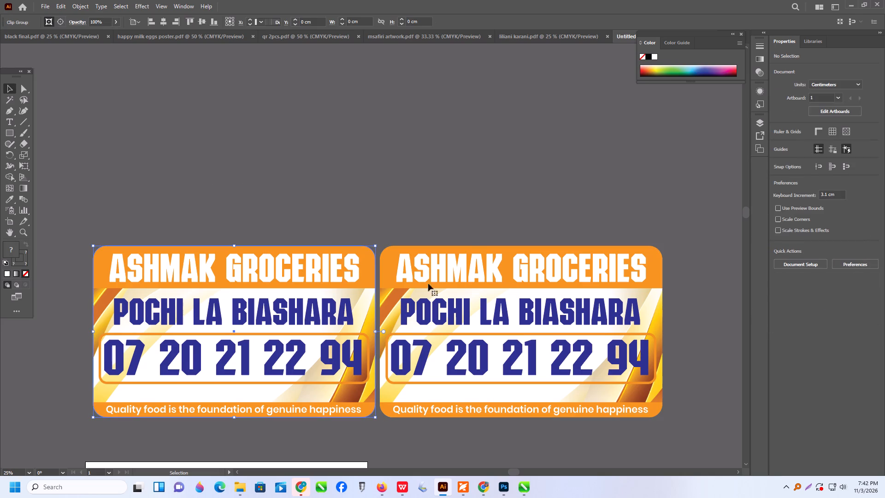
{"action": "left_click", "coordinate": [439, 284], "text": "shift"}
{"action": "scroll", "coordinate": [426, 284], "scroll_direction": "down", "scroll_amount": 2, "text": "alt"}
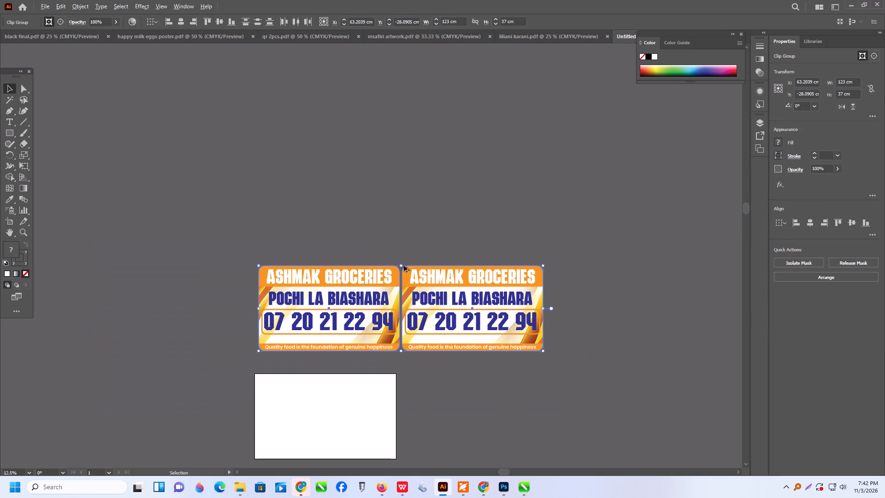
{"action": "left_click", "coordinate": [78, 6]}
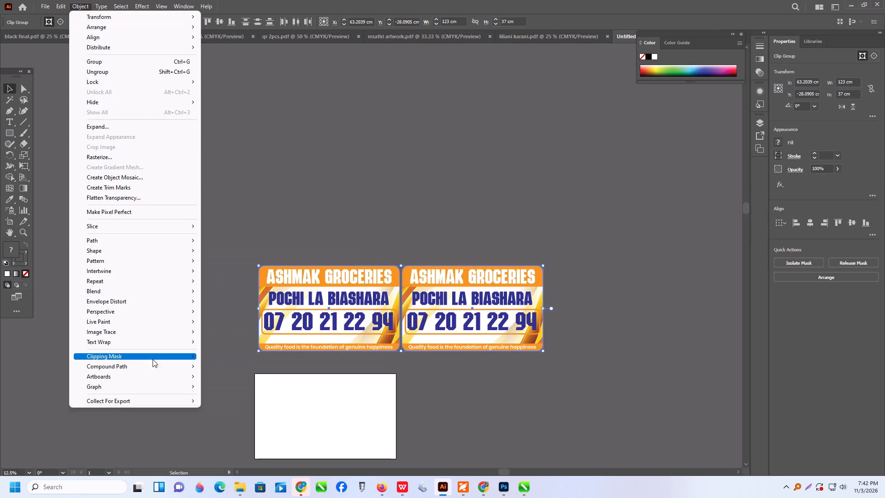
{"action": "left_click", "coordinate": [135, 372]}
{"action": "left_click", "coordinate": [245, 416]}
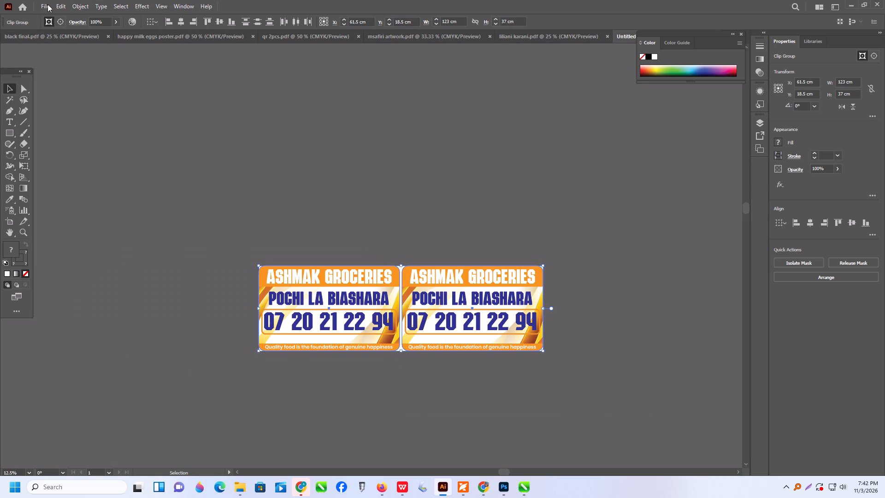
Deselect the artwork and examine the gap between the two signs and how they sit on the artboard.
{"action": "left_click", "coordinate": [47, 4]}
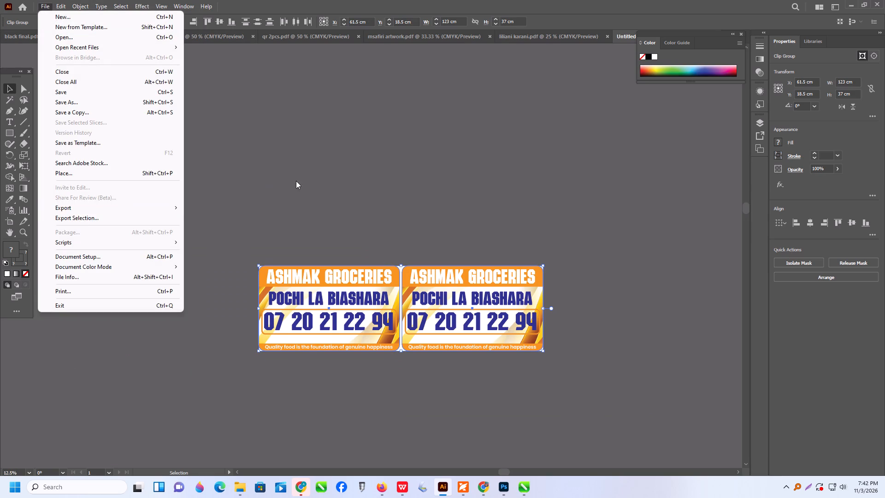
{"action": "left_click", "coordinate": [299, 181]}
{"action": "left_click", "coordinate": [378, 185]}
{"action": "scroll", "coordinate": [388, 277], "scroll_direction": "up", "scroll_amount": 4, "text": "alt"}
{"action": "scroll", "coordinate": [408, 284], "scroll_direction": "down", "scroll_amount": 2, "text": "alt"}
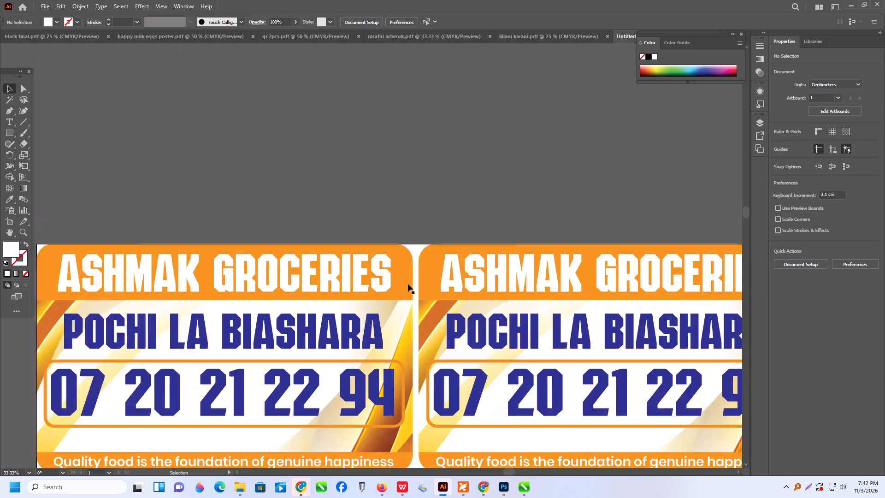
{"action": "left_click", "coordinate": [405, 275], "text": "alt"}
{"action": "left_click", "coordinate": [423, 225]}
{"action": "scroll", "coordinate": [420, 279], "scroll_direction": "up", "scroll_amount": 2, "text": "alt"}
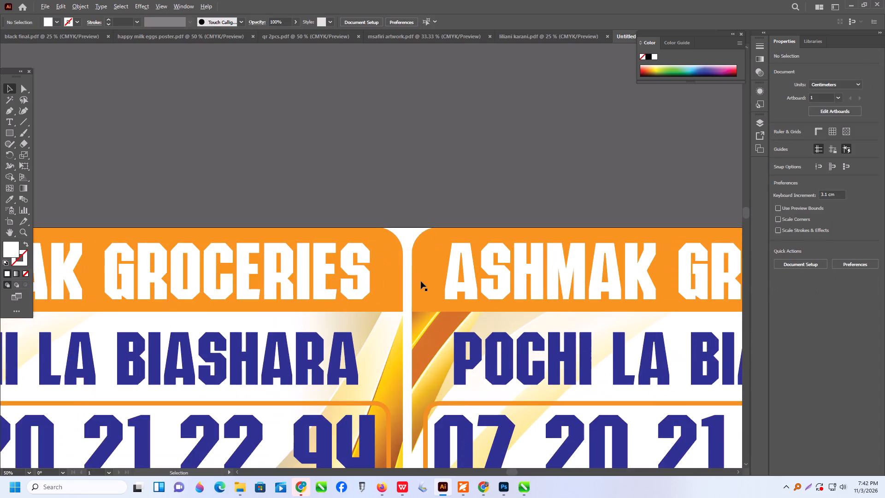
{"action": "scroll", "coordinate": [421, 281], "scroll_direction": "down", "scroll_amount": 3, "text": "alt"}
{"action": "scroll", "coordinate": [414, 272], "scroll_direction": "down", "scroll_amount": 4}
{"action": "scroll", "coordinate": [413, 279], "scroll_direction": "up", "scroll_amount": 5}
{"action": "scroll", "coordinate": [414, 280], "scroll_direction": "down", "scroll_amount": 9, "text": "alt"}
{"action": "scroll", "coordinate": [415, 292], "scroll_direction": "up", "scroll_amount": 5, "text": "alt"}
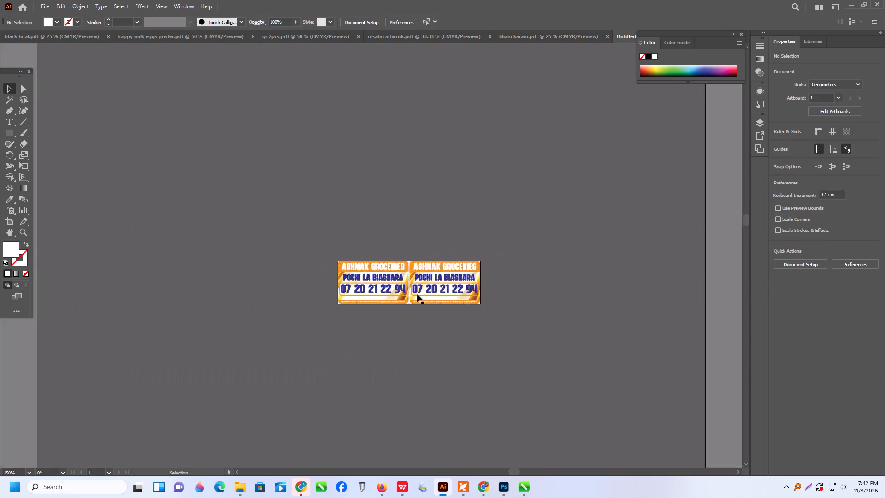
{"action": "scroll", "coordinate": [417, 294], "scroll_direction": "up", "scroll_amount": 1, "text": "alt"}
{"action": "scroll", "coordinate": [417, 294], "scroll_direction": "down", "scroll_amount": 4, "text": "alt"}
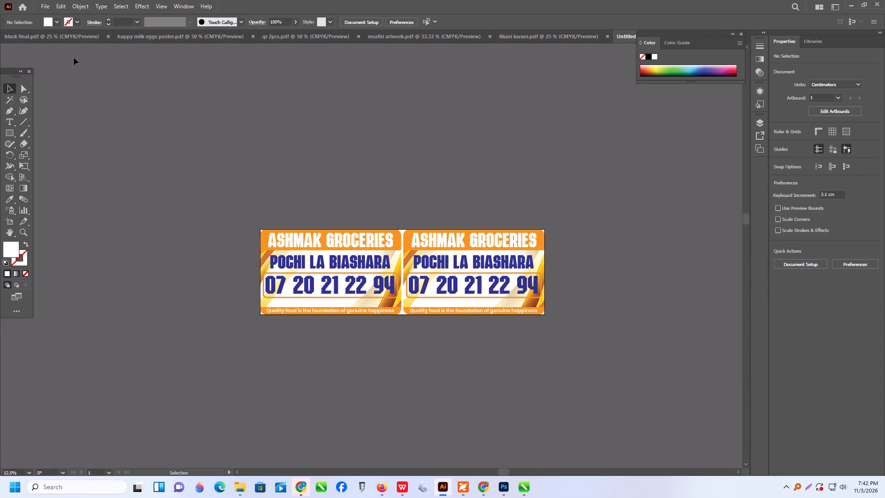
Start an Export As with the file name "ASHMAK STICKER 123 BY 37-ALEX", using all artboards.
{"action": "left_click", "coordinate": [46, 9]}
{"action": "left_click", "coordinate": [81, 205]}
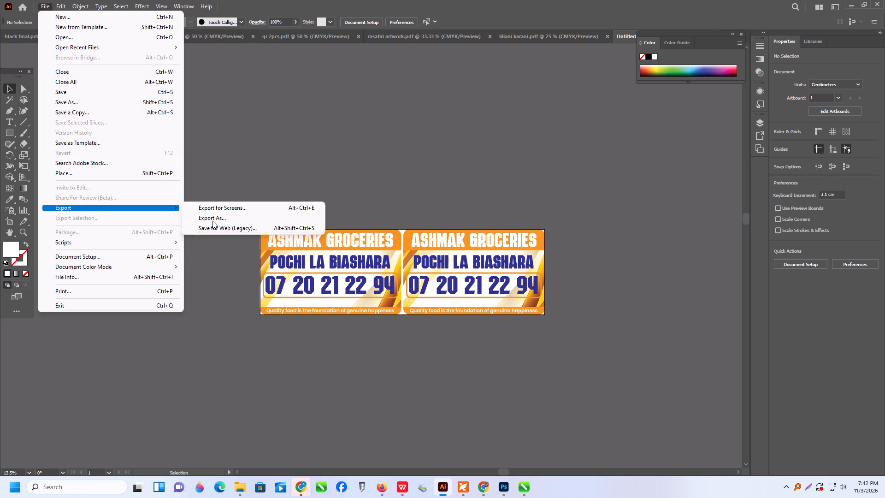
{"action": "left_click", "coordinate": [212, 221]}
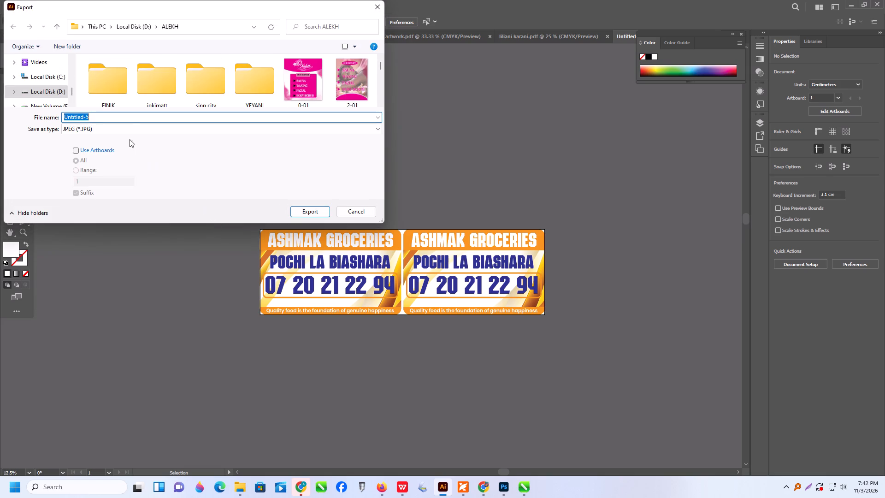
{"action": "type", "text": "AS"}
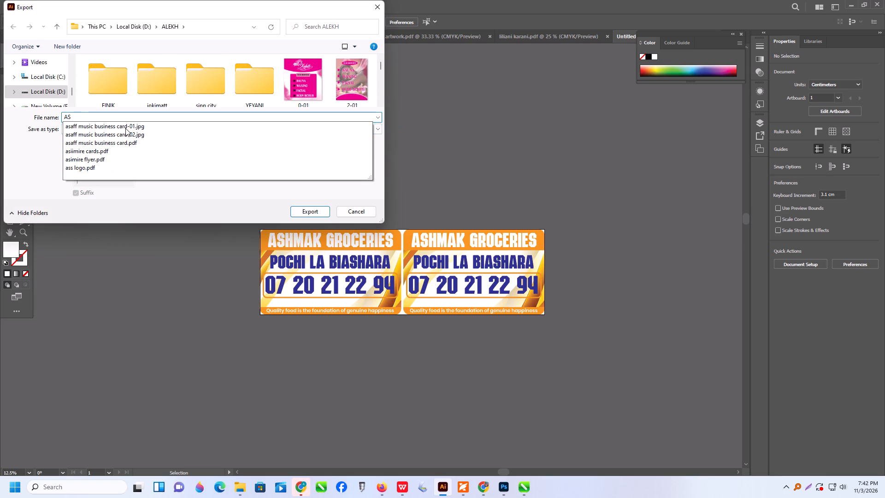
{"action": "key", "text": "h"}
{"action": "type", "text": "MAK STICKE"}
{"action": "type", "text": "R"}
{"action": "key", "text": "space"}
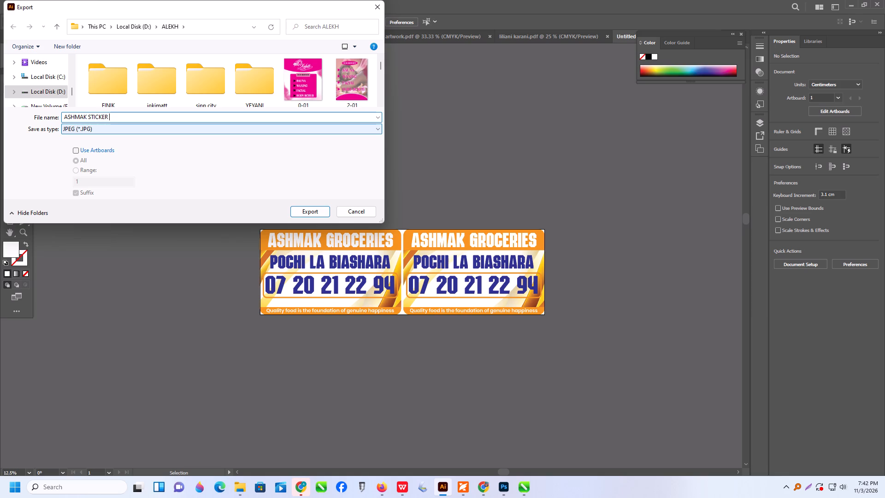
{"action": "key", "text": "1"}
{"action": "type", "text": "23 BY 3"}
{"action": "type", "text": "7-ALEX"}
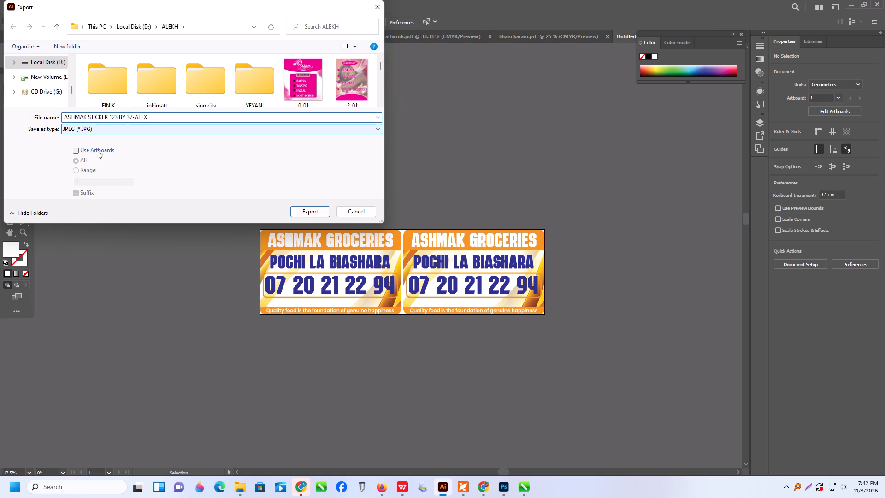
{"action": "left_click", "coordinate": [78, 150]}
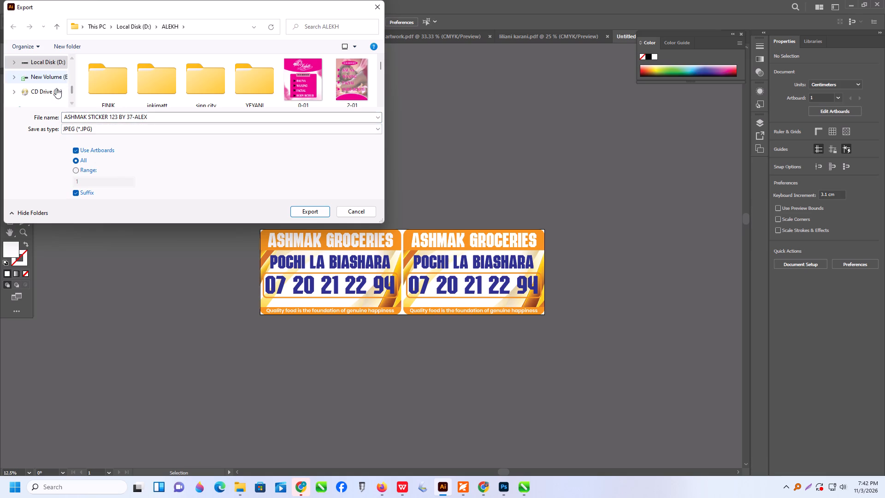
Choose the 3.11.2026 folder inside largeformat on the LARGEFORMAT network computer as the export destination.
{"action": "scroll", "coordinate": [54, 96], "scroll_direction": "down", "scroll_amount": 4}
{"action": "scroll", "coordinate": [42, 67], "scroll_direction": "up", "scroll_amount": 1}
{"action": "double_click", "coordinate": [46, 82]}
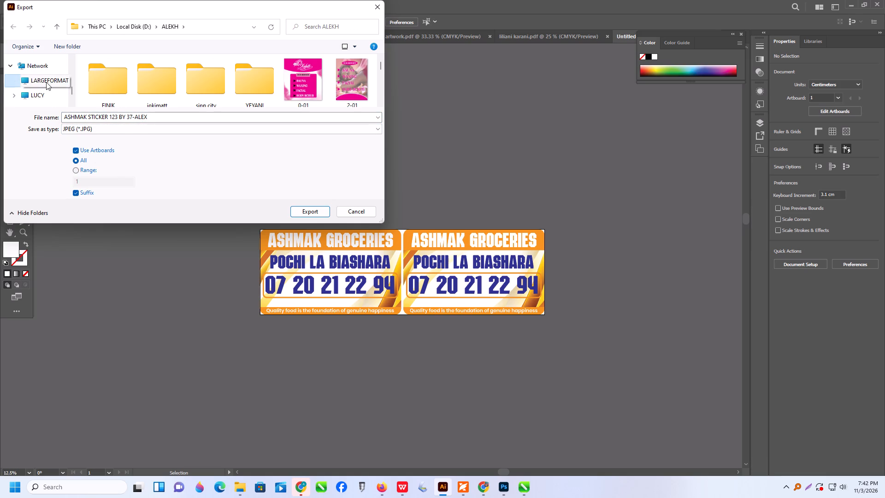
{"action": "double_click", "coordinate": [133, 99]}
{"action": "double_click", "coordinate": [123, 78]}
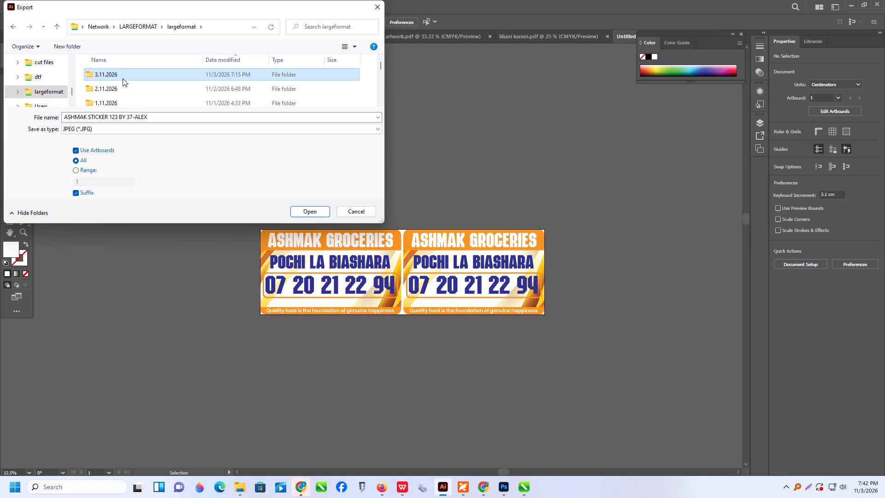
{"action": "double_click", "coordinate": [151, 77]}
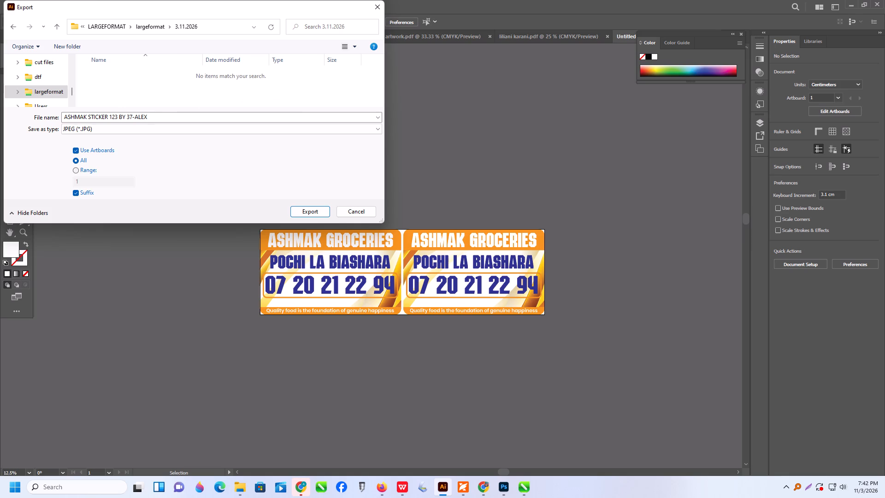
Set the file format to TIFF and export with the CMYK color model at Medium (150 ppi) resolution.
{"action": "left_click", "coordinate": [164, 131]}
{"action": "left_click", "coordinate": [104, 199]}
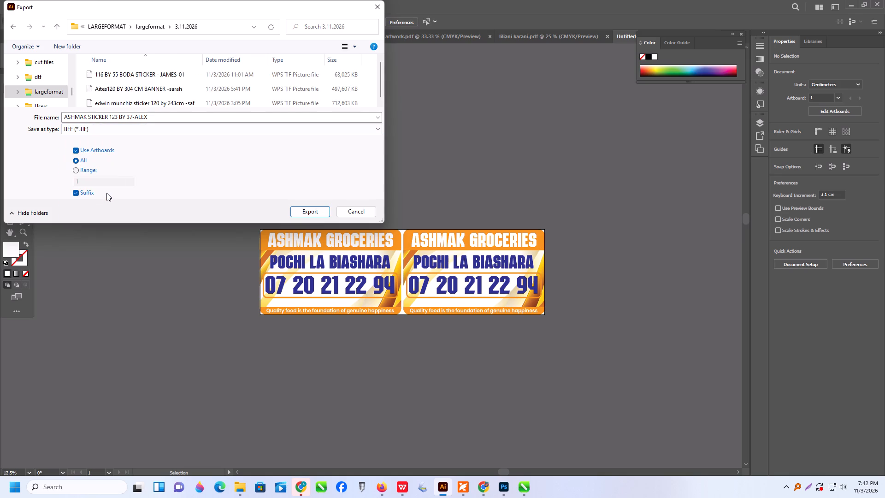
{"action": "scroll", "coordinate": [209, 84], "scroll_direction": "down", "scroll_amount": 6}
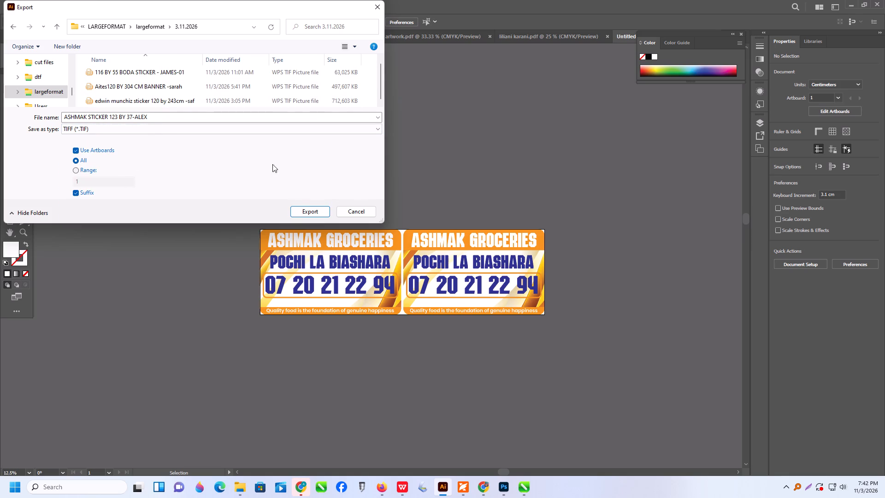
{"action": "left_click", "coordinate": [315, 210]}
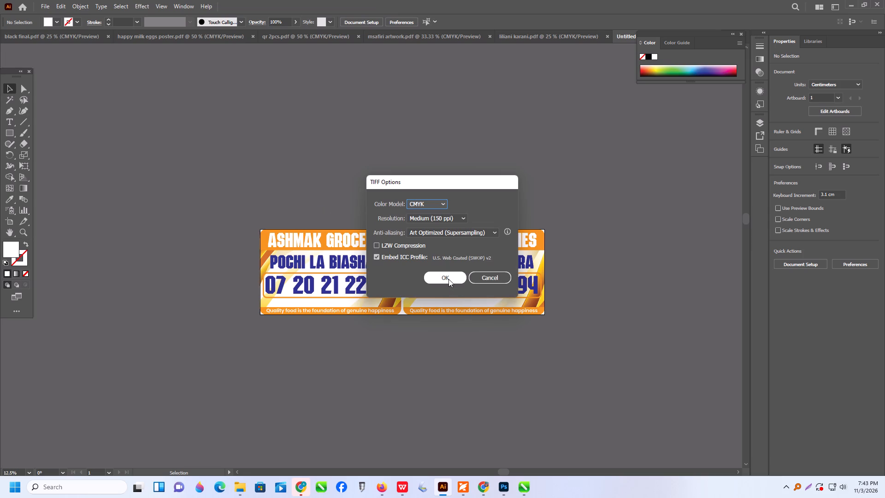
{"action": "left_click", "coordinate": [448, 279]}
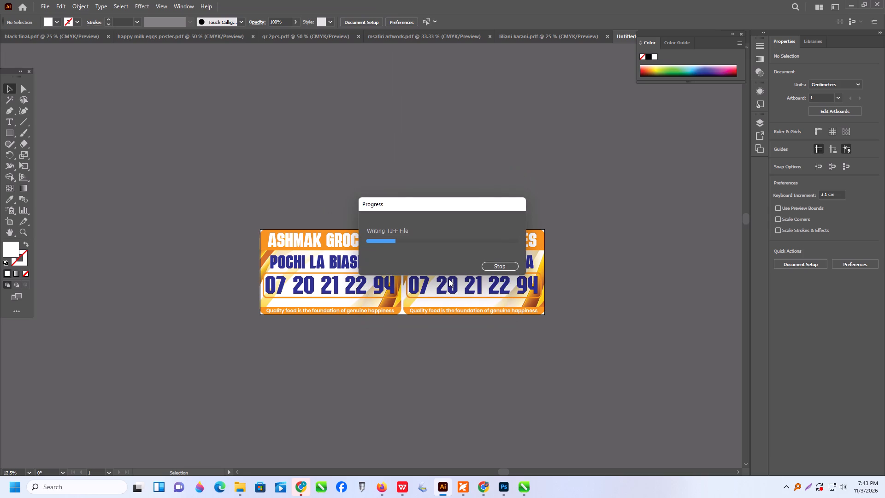
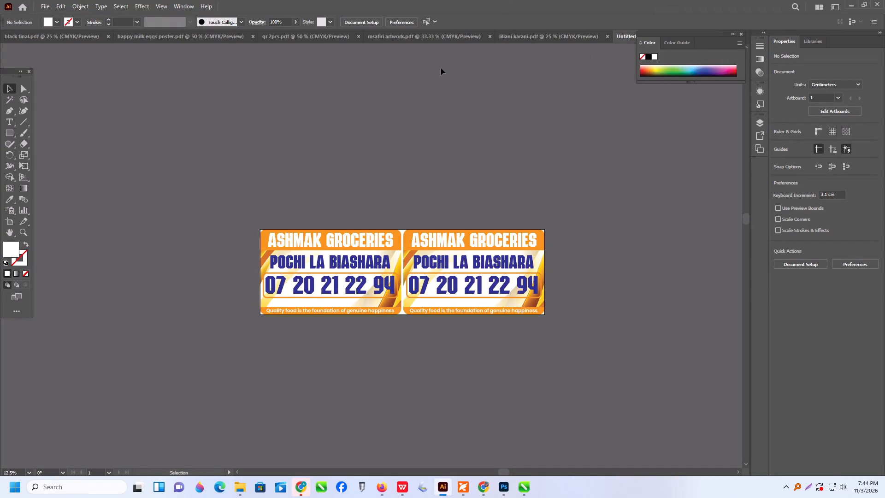
Start a Save As of the sign sheet with the file name "ASHNAK" and the Adobe PDF format.
{"action": "left_click", "coordinate": [44, 3]}
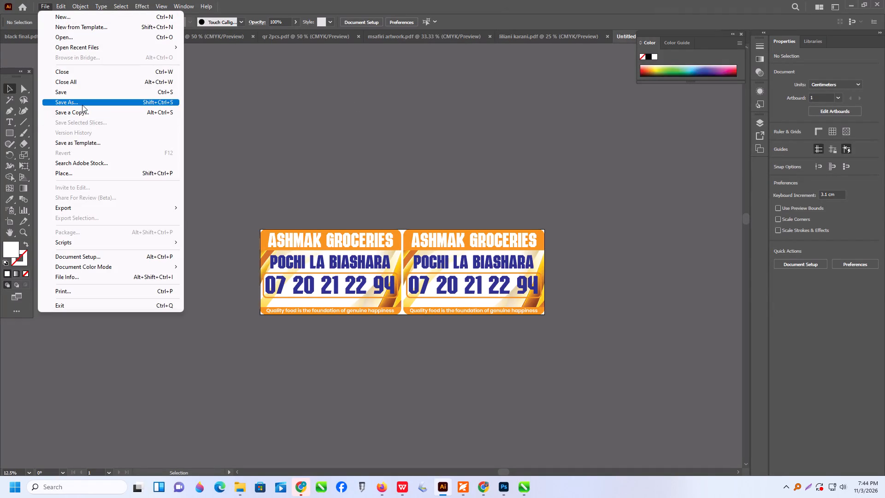
{"action": "left_click", "coordinate": [82, 105]}
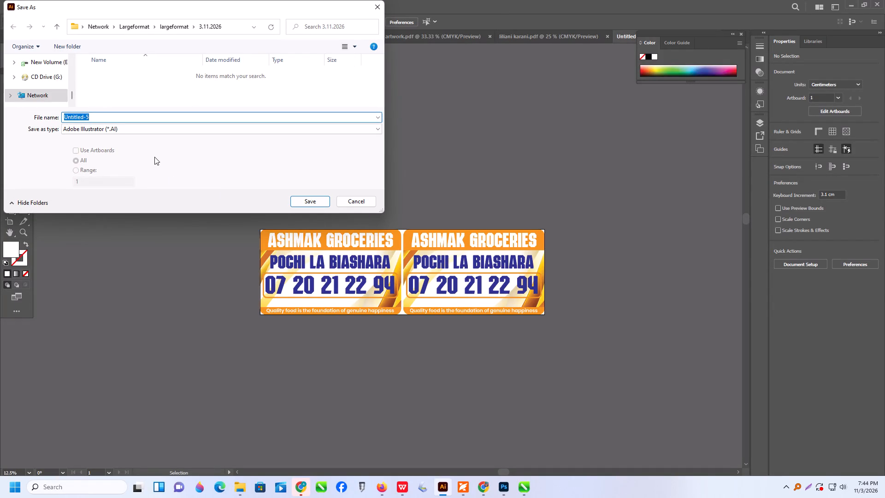
{"action": "type", "text": "ASH"}
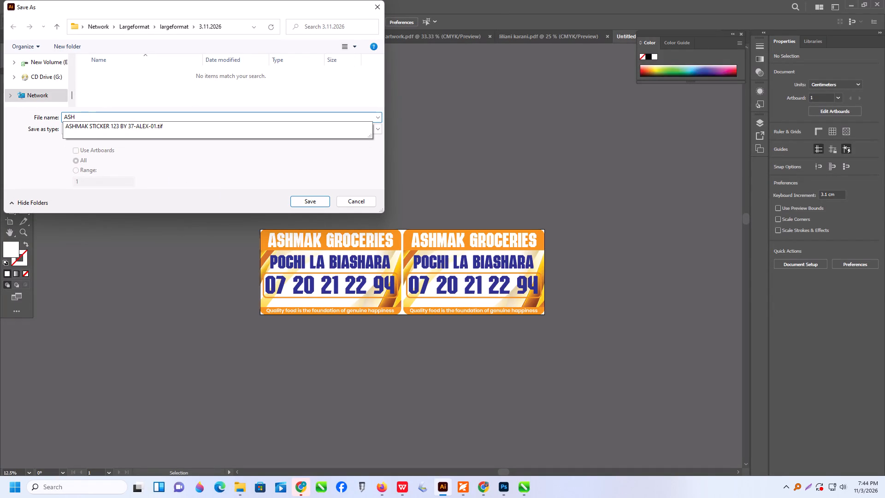
{"action": "type", "text": "NAK"}
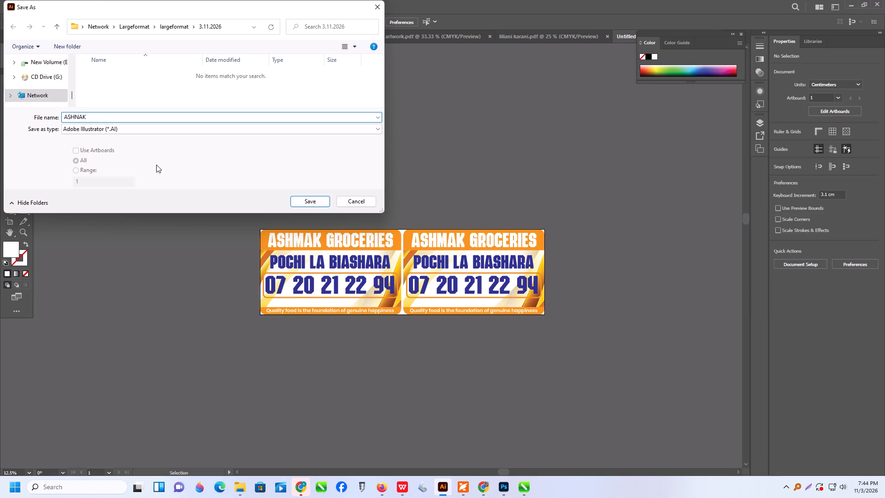
{"action": "left_click", "coordinate": [152, 126]}
{"action": "left_click", "coordinate": [141, 141]}
{"action": "left_click", "coordinate": [142, 130]}
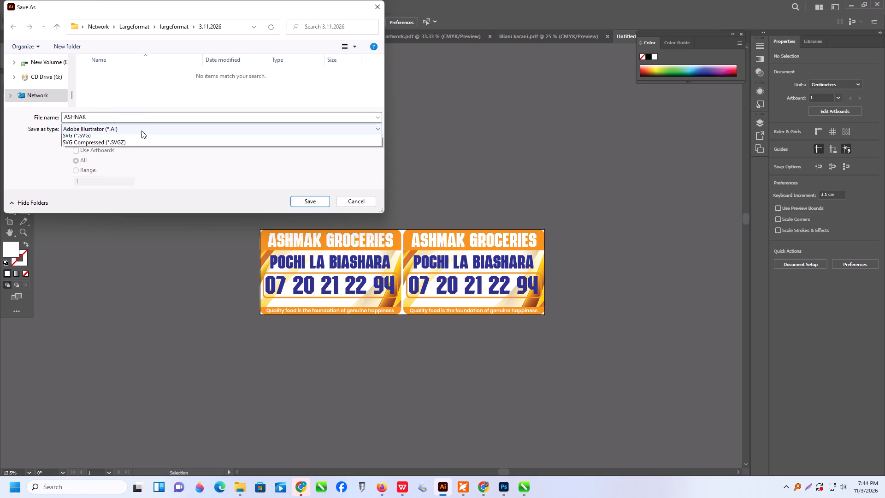
{"action": "left_click", "coordinate": [111, 146]}
Save the PDF into the ALEKH folder on Local Disk (D:) with the Illustrator Default preset.
{"action": "scroll", "coordinate": [47, 87], "scroll_direction": "up", "scroll_amount": 1}
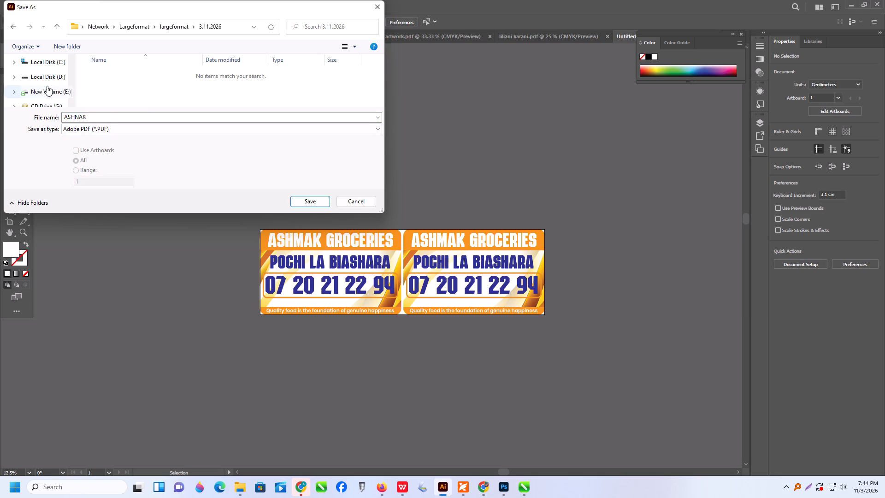
{"action": "left_click", "coordinate": [51, 79]}
{"action": "double_click", "coordinate": [51, 79]}
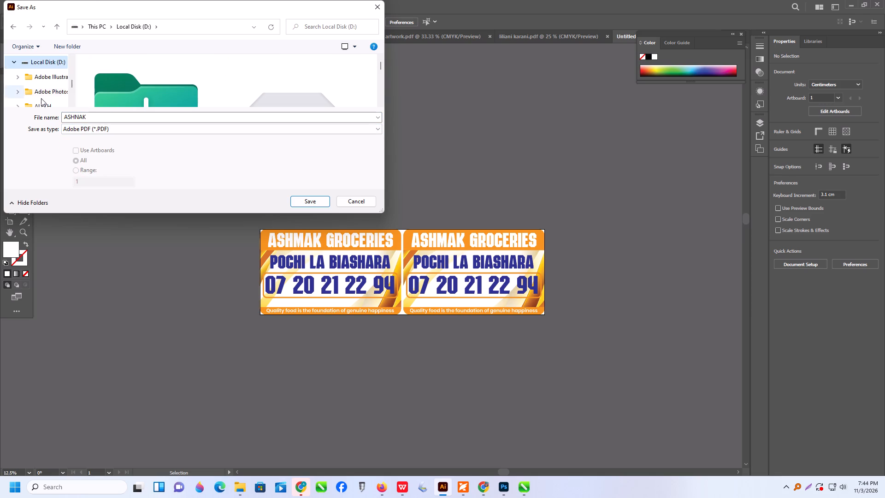
{"action": "left_click", "coordinate": [45, 103]}
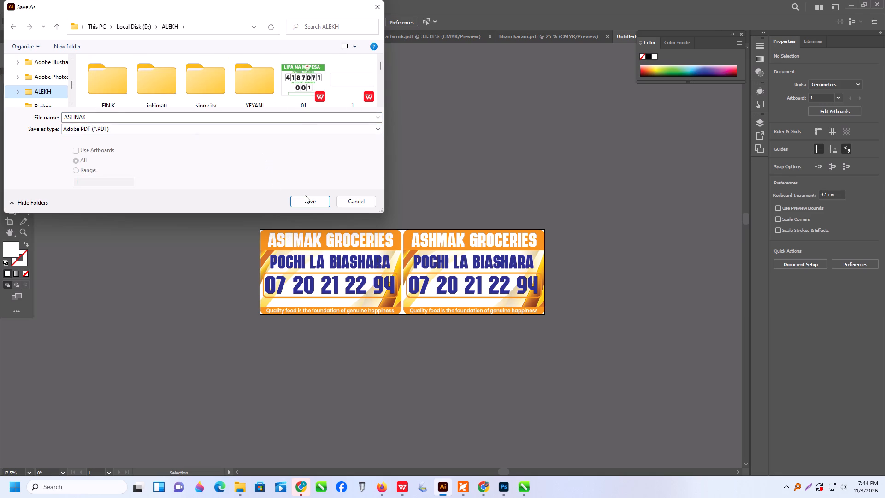
{"action": "left_click", "coordinate": [305, 196]}
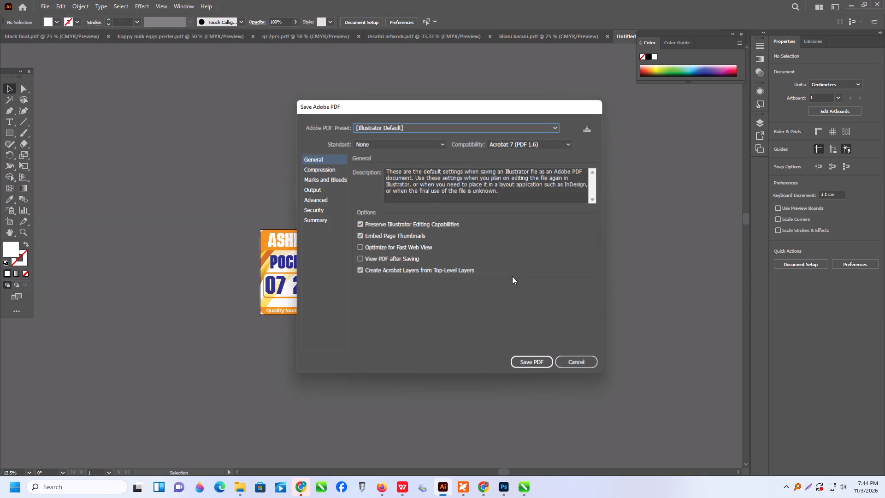
{"action": "left_click", "coordinate": [526, 359]}
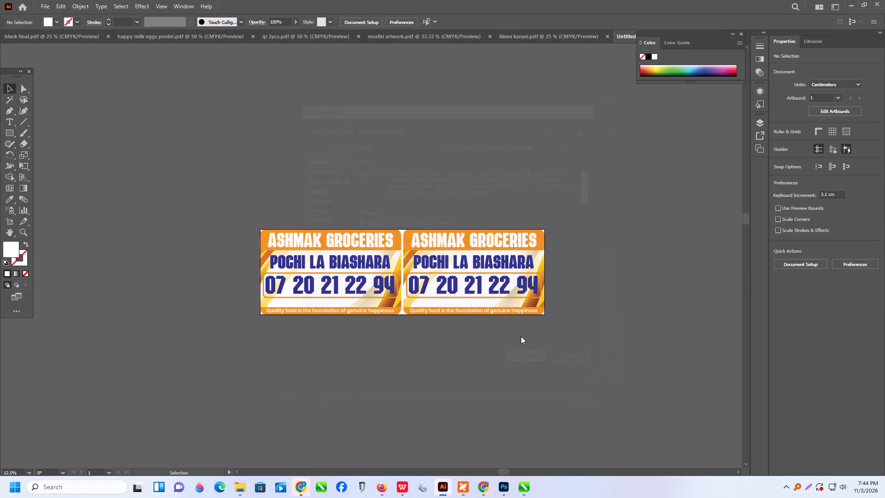